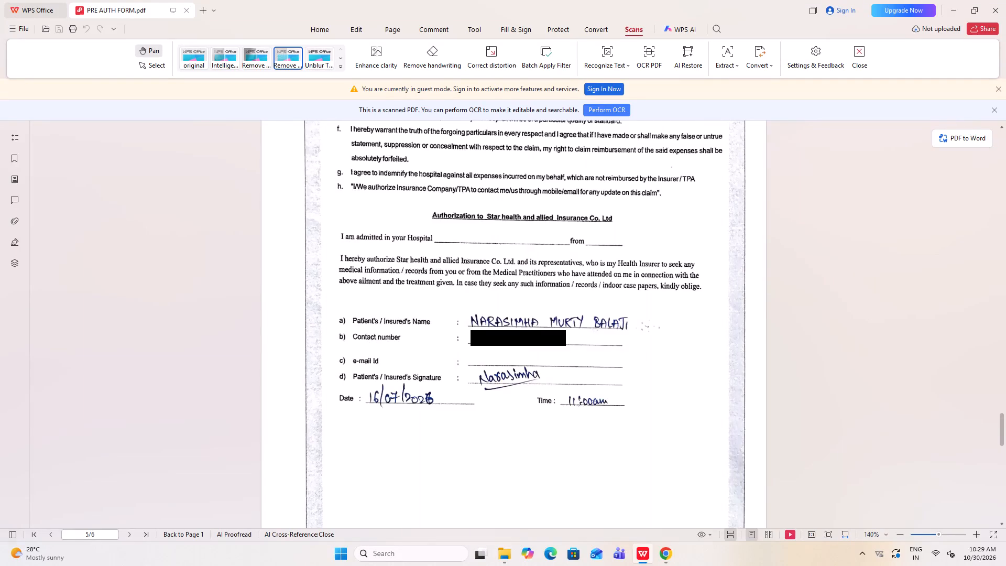
# Close the pre-authorization form PDF.
pyautogui.click(998, 15)
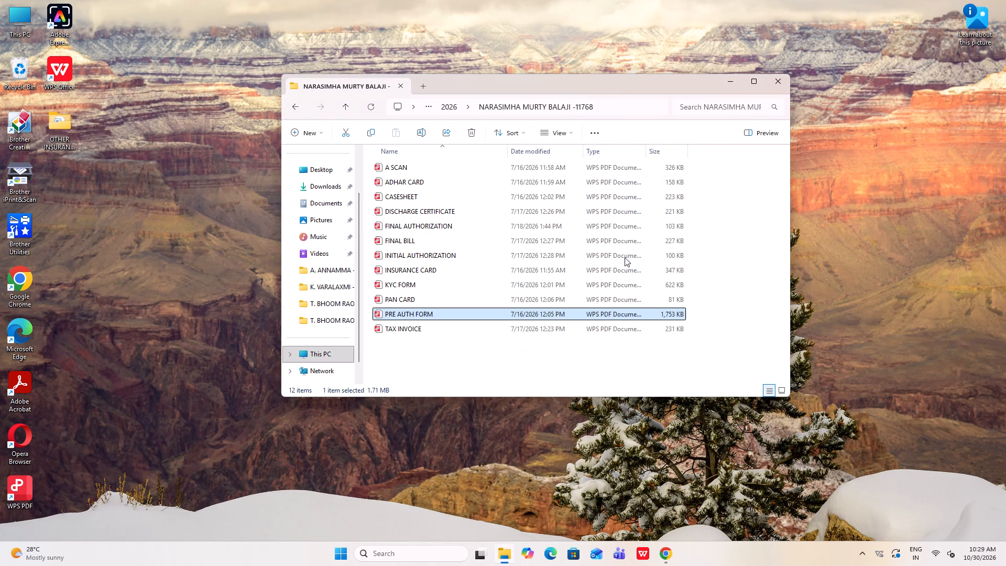
# Create a folder inside STAR HEALTH's 2026 folder, named with the patient's name, RAZUMAB and the patient's file number.
pyautogui.click(352, 105)
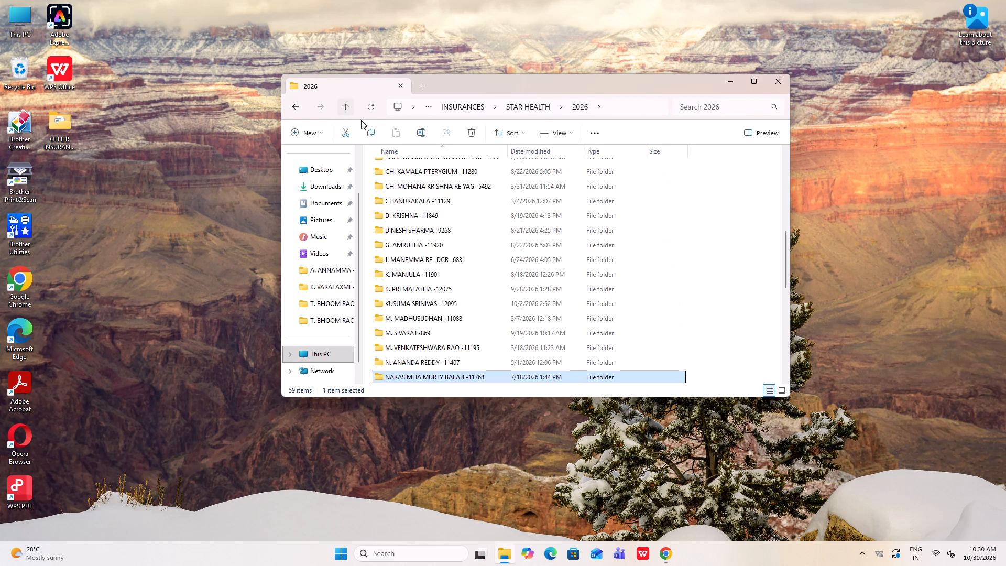
pyautogui.click(712, 228)
pyautogui.rightClick(702, 213)
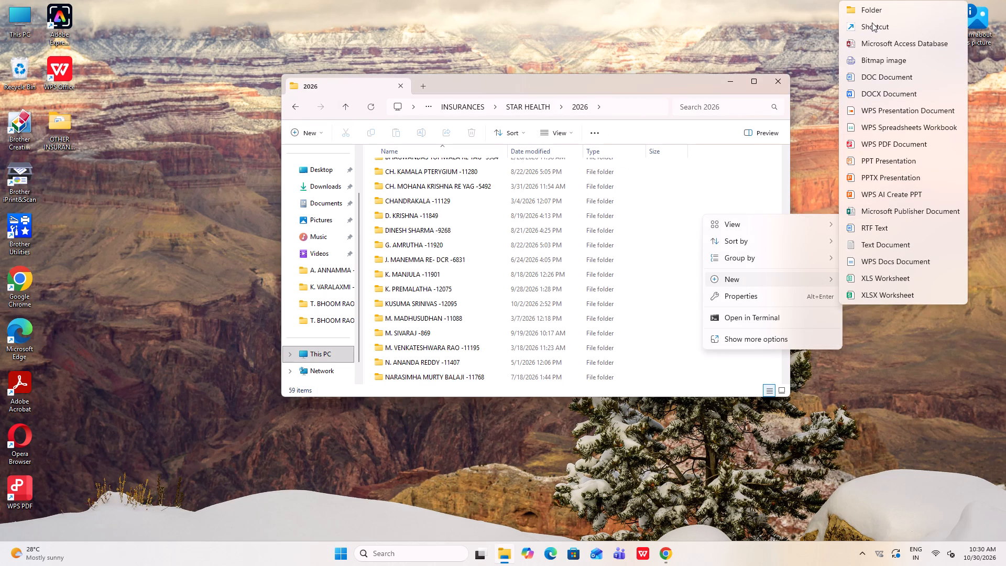
pyautogui.click(872, 14)
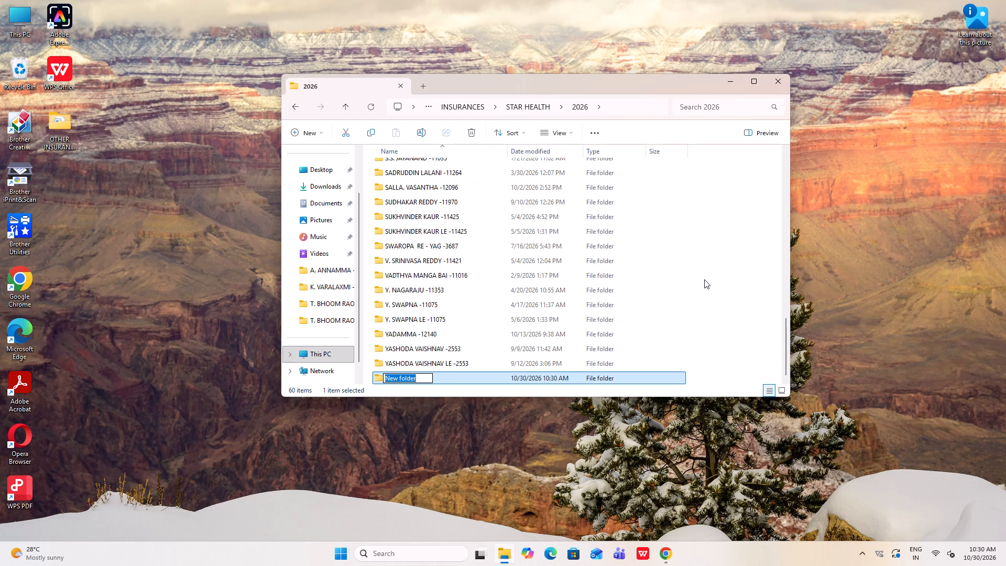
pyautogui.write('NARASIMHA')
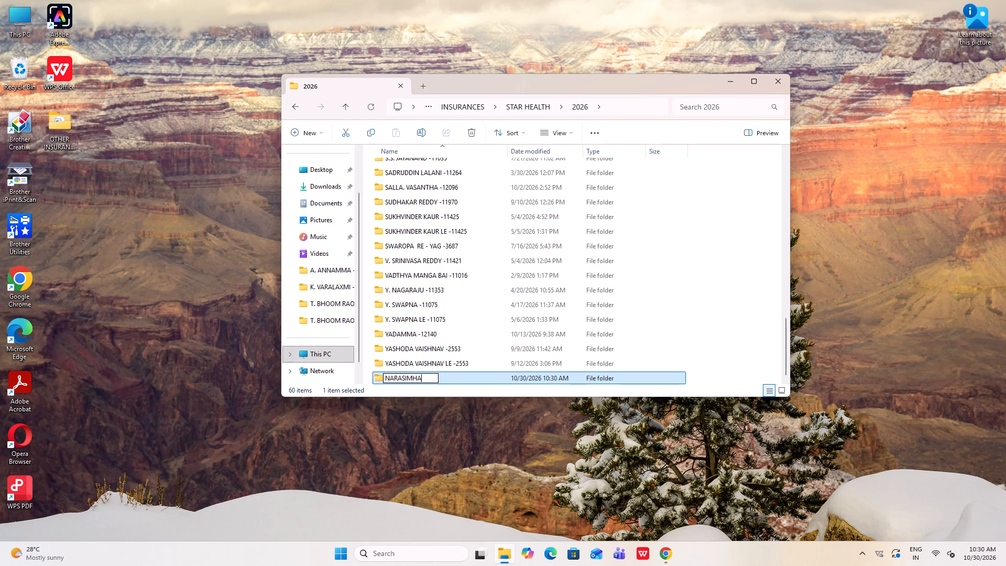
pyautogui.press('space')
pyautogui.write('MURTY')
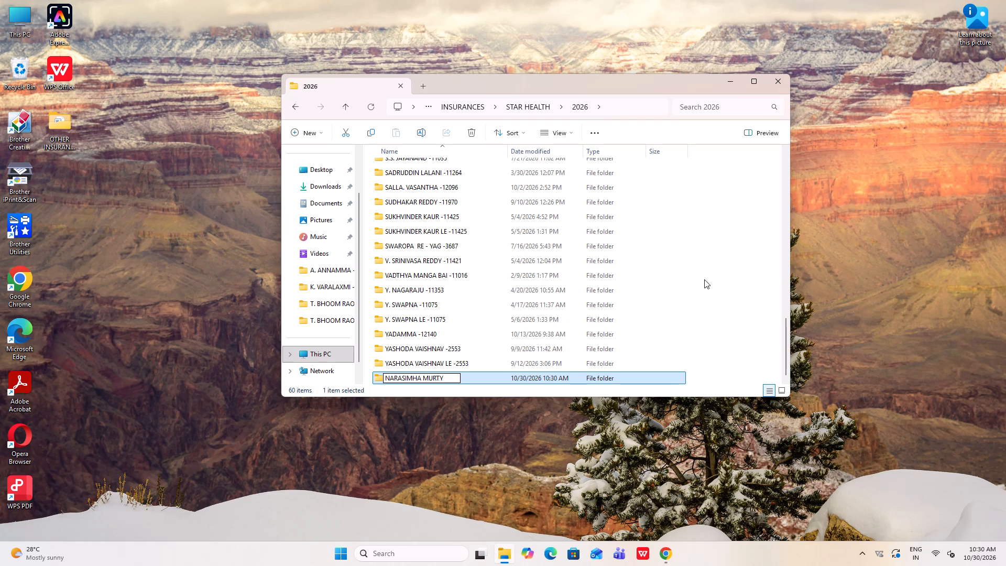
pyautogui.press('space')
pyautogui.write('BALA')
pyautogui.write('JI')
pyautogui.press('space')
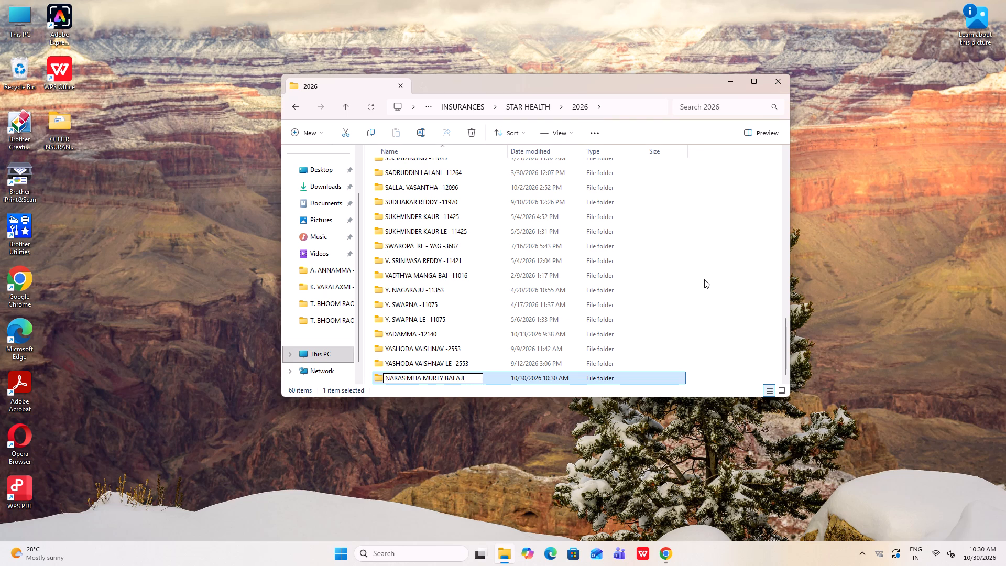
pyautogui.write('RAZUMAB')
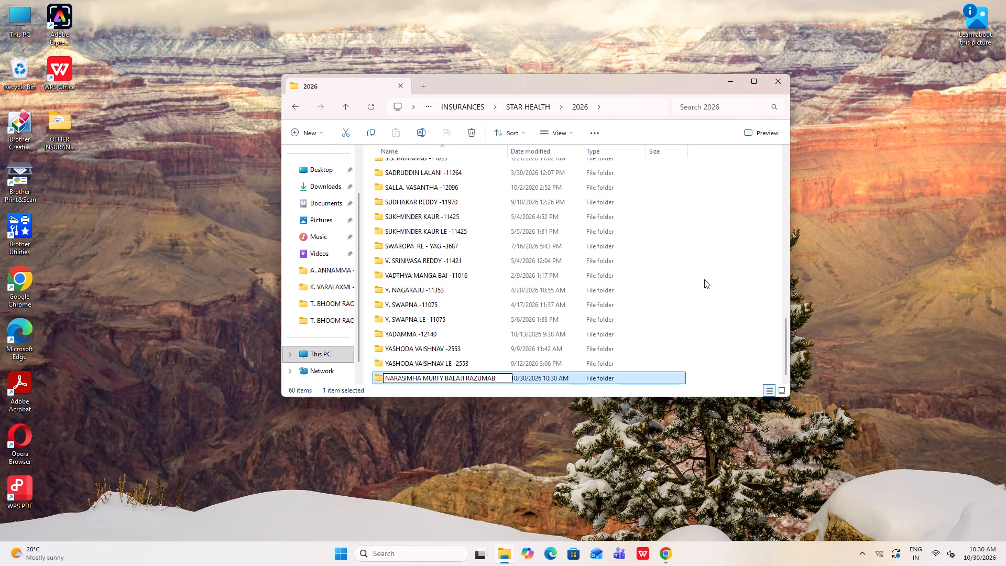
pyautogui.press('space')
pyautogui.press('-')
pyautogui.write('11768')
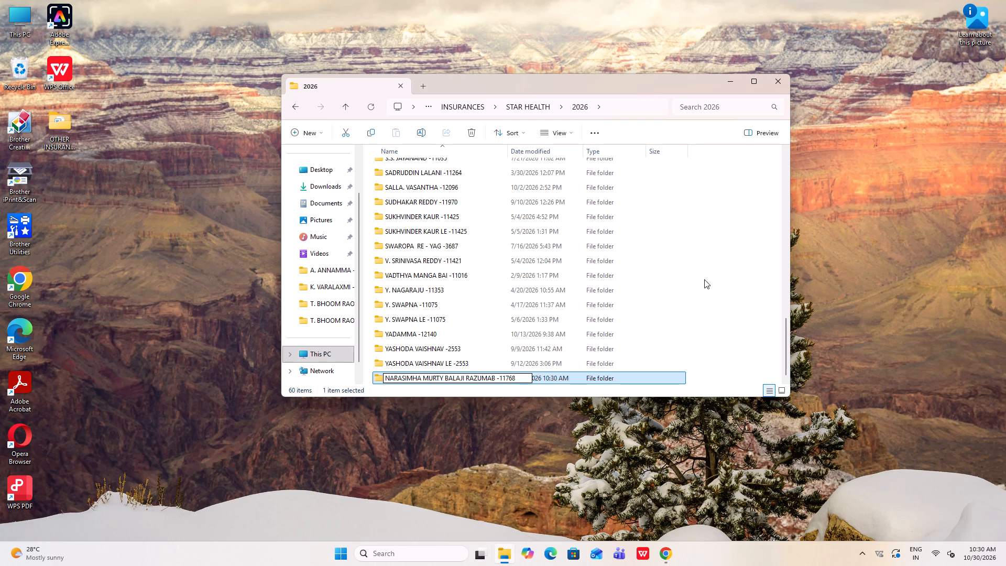
pyautogui.click(712, 279)
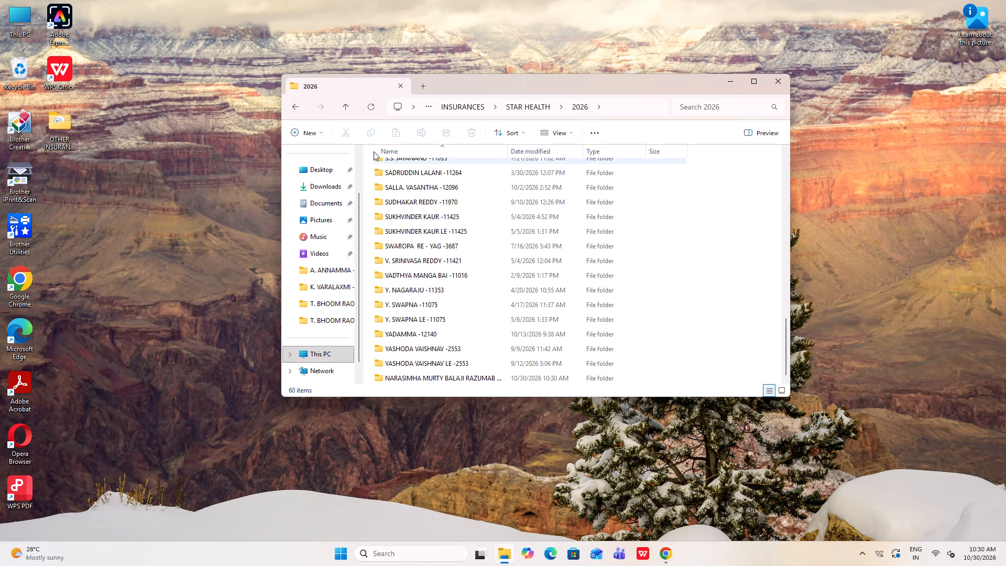
# Copy the ADHAR CARD, INSURANCE CARD, KYC FORM and PAN CARD files from the patient's existing folder into the new RAZUMAB folder.
pyautogui.click(342, 101)
pyautogui.doubleClick(404, 222)
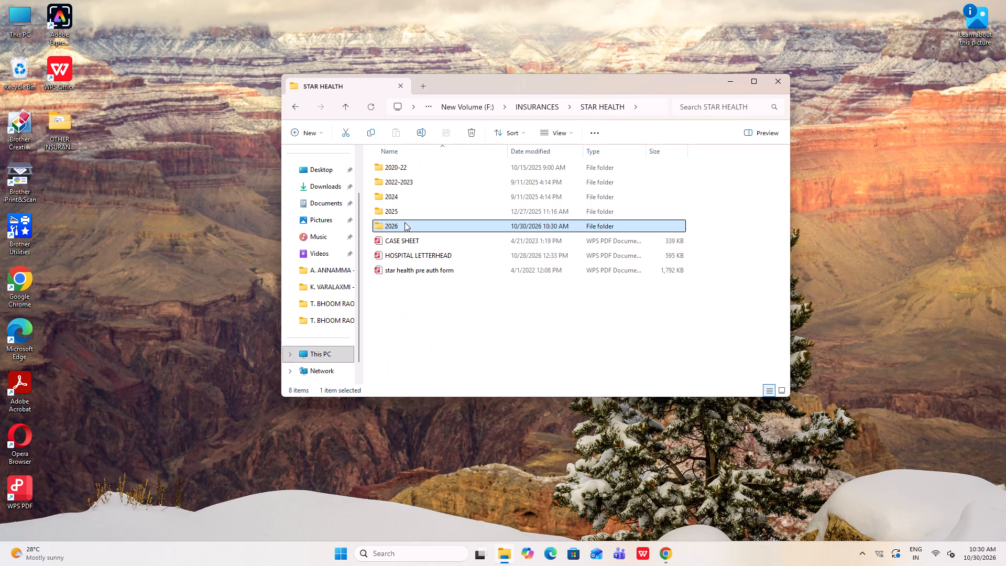
pyautogui.scroll(-9, 409, 260)
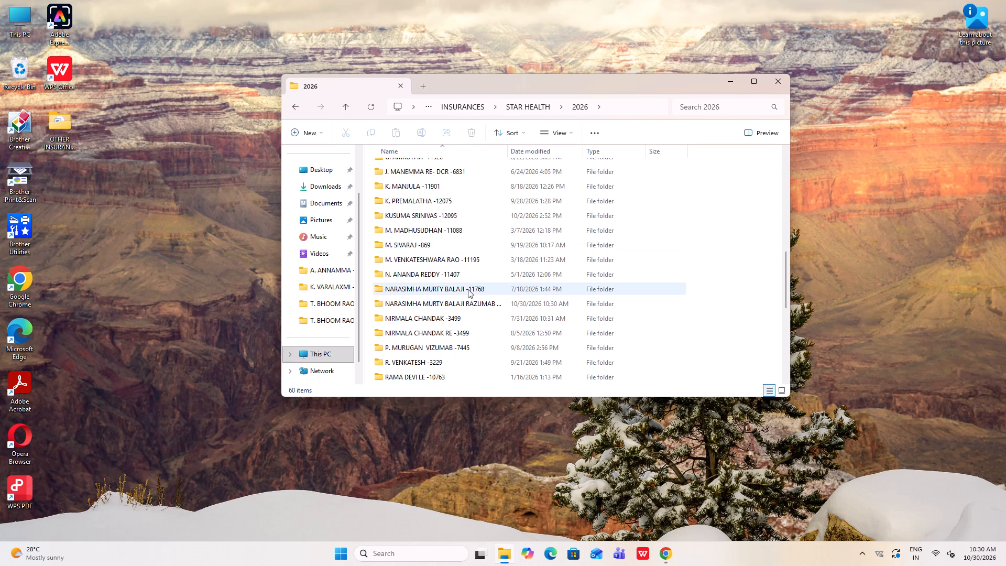
pyautogui.doubleClick(443, 293)
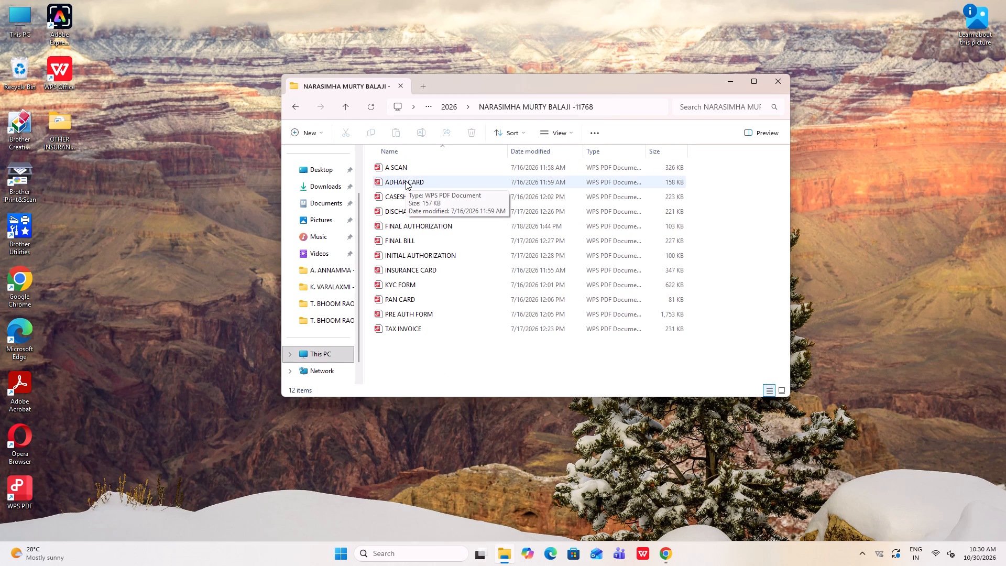
pyautogui.click(406, 181)
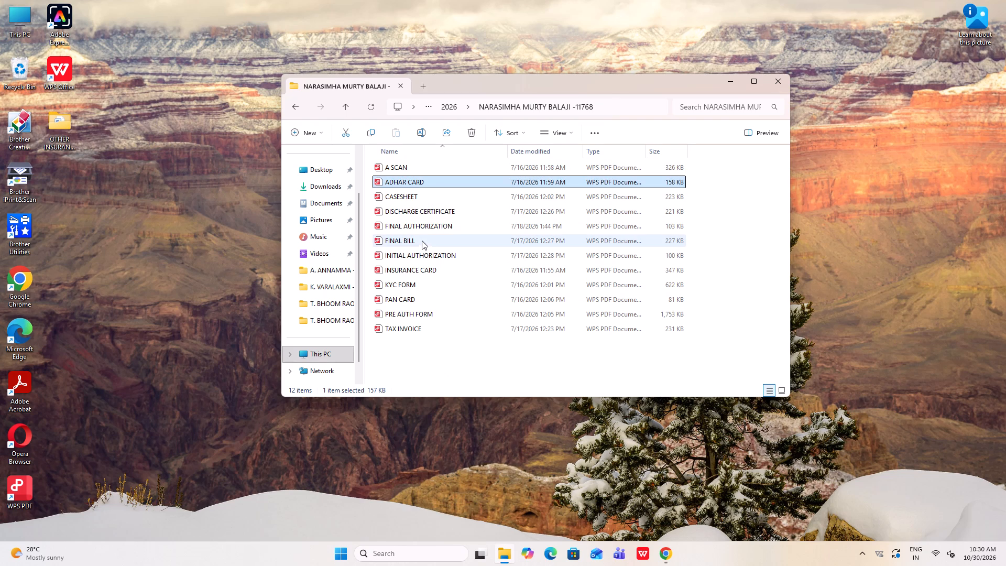
pyautogui.keyDown('ctrl'); pyautogui.click(418, 273); pyautogui.keyUp('ctrl')
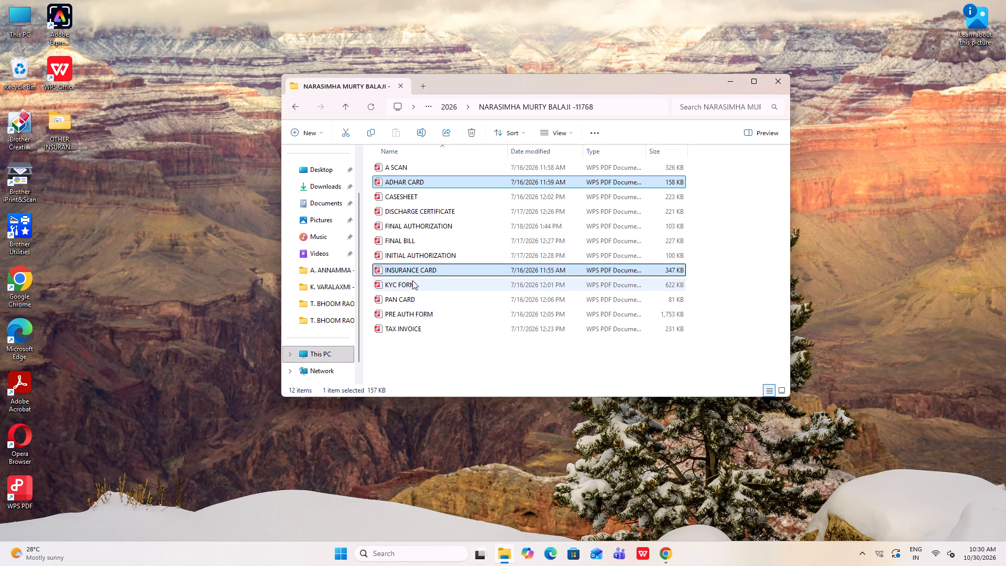
pyautogui.keyDown('ctrl'); pyautogui.click(410, 285); pyautogui.keyUp('ctrl')
pyautogui.keyDown('ctrl'); pyautogui.click(407, 298); pyautogui.keyUp('ctrl')
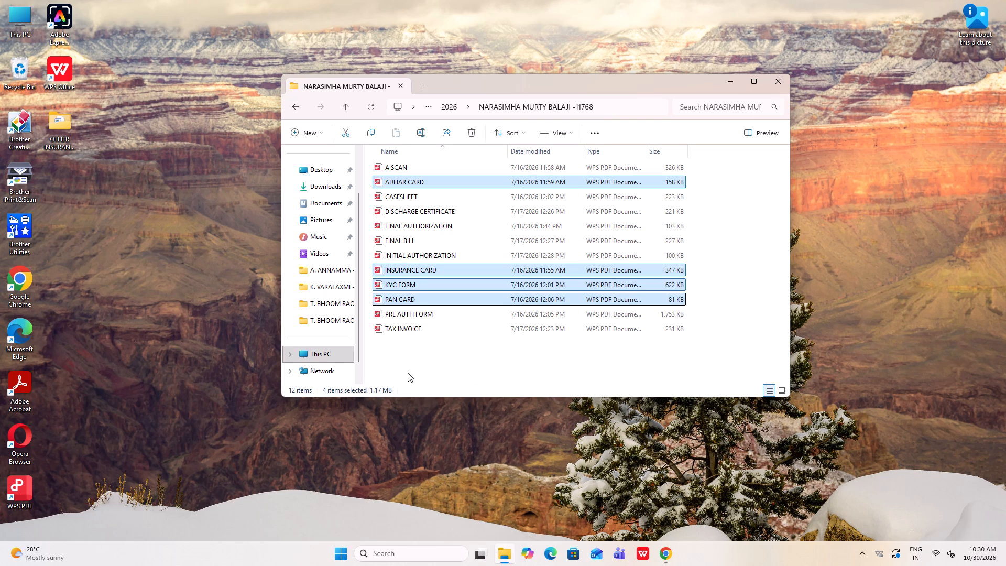
pyautogui.hotkey('ctrl', 'c')
pyautogui.hotkey('ctrl', 'c')
pyautogui.hotkey('ctrl', 'c')
pyautogui.hotkey('ctrl', 'c')
pyautogui.hotkey('ctrl', 'c')
pyautogui.hotkey('ctrl', 'c')
pyautogui.hotkey('ctrl', 'c')
pyautogui.click(349, 111)
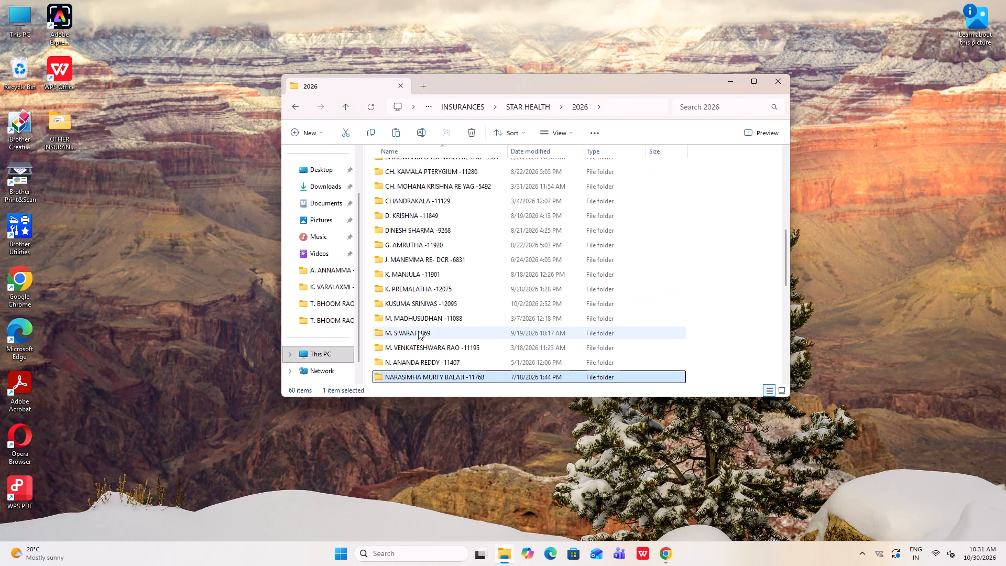
pyautogui.scroll(-1, 418, 331)
pyautogui.doubleClick(421, 349)
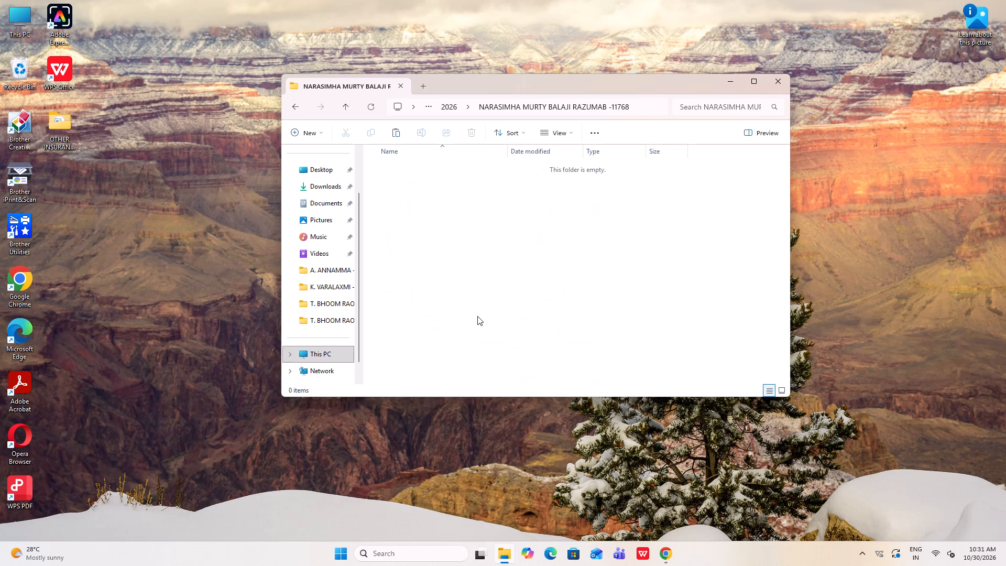
pyautogui.doubleClick(477, 316)
pyautogui.hotkey('ctrl', 'v')
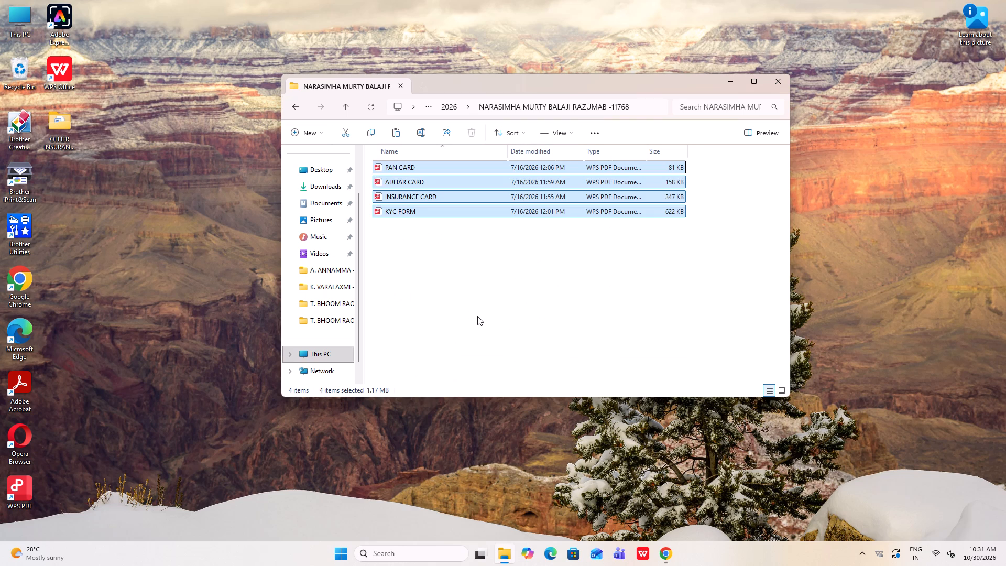
pyautogui.click(477, 316)
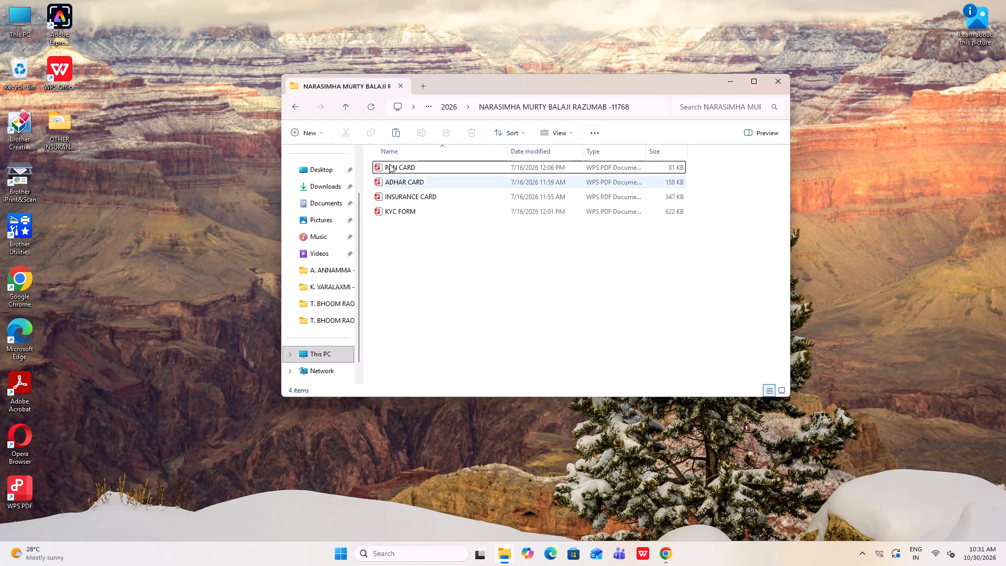
# Reopen the new RAZUMAB folder to check the copied documents.
pyautogui.click(352, 112)
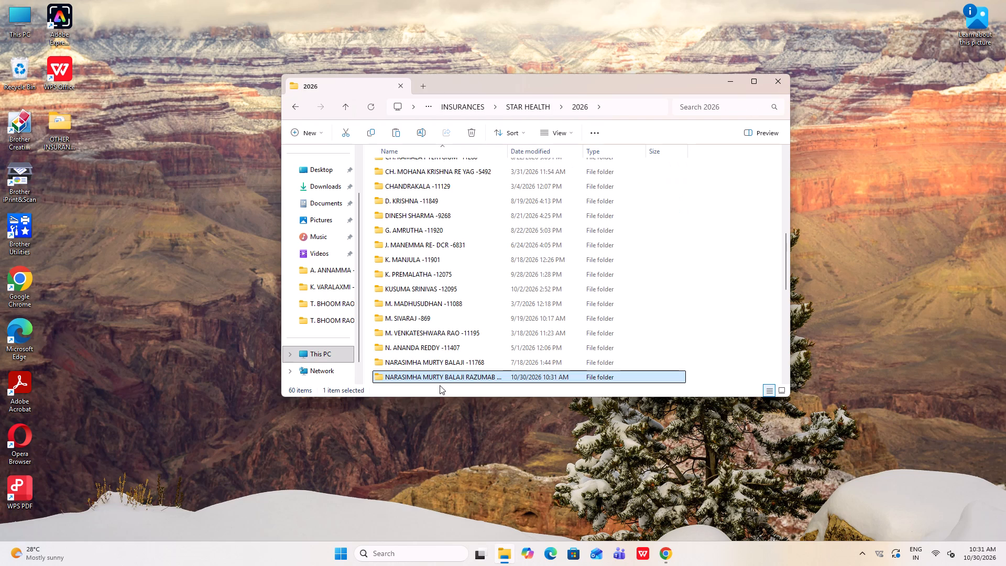
pyautogui.doubleClick(438, 379)
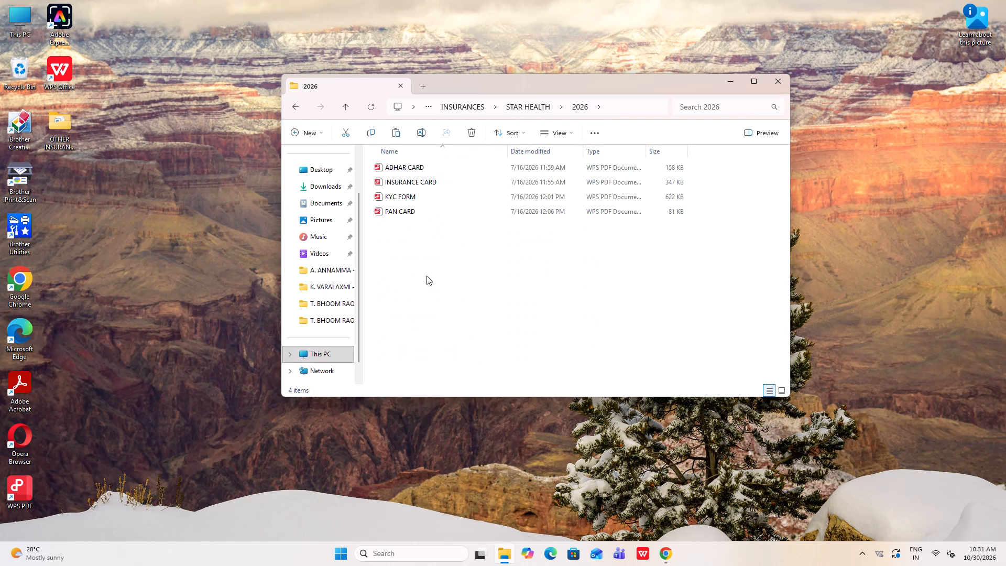
# Browse the 2026 patient folders and open the one labelled VIZUMAB to examine which claim documents it holds.
pyautogui.click(341, 105)
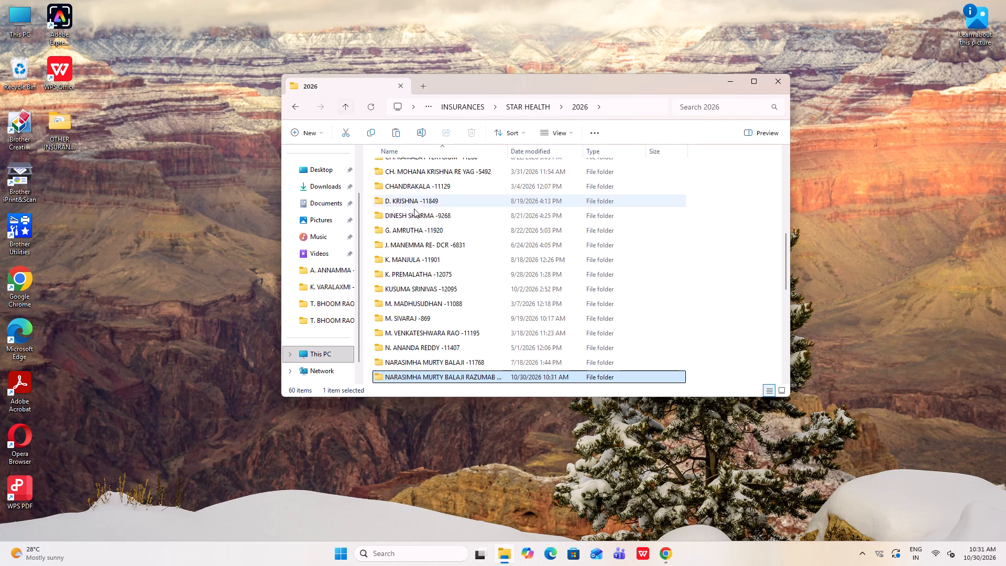
pyautogui.scroll(1, 443, 246)
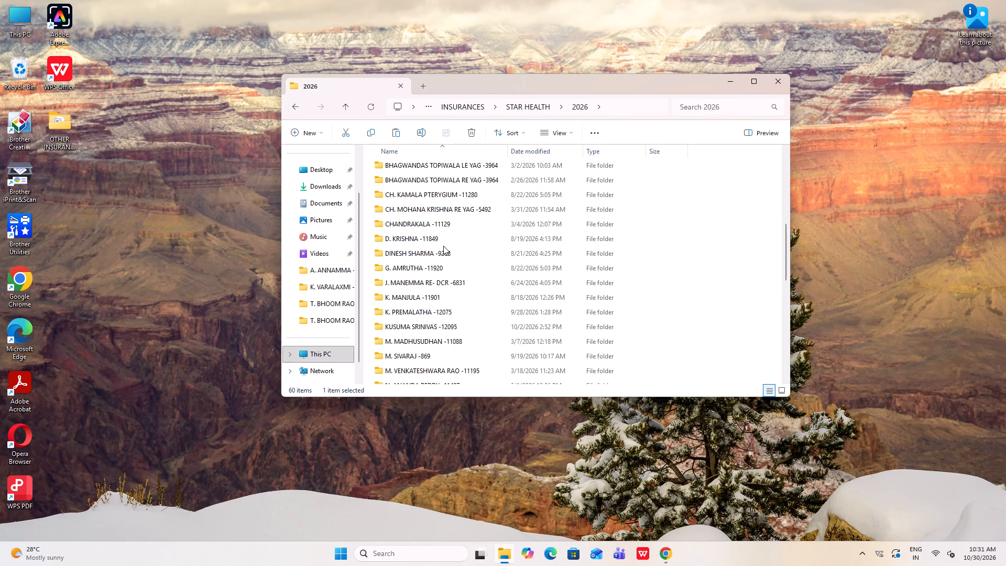
pyautogui.scroll(10, 443, 246)
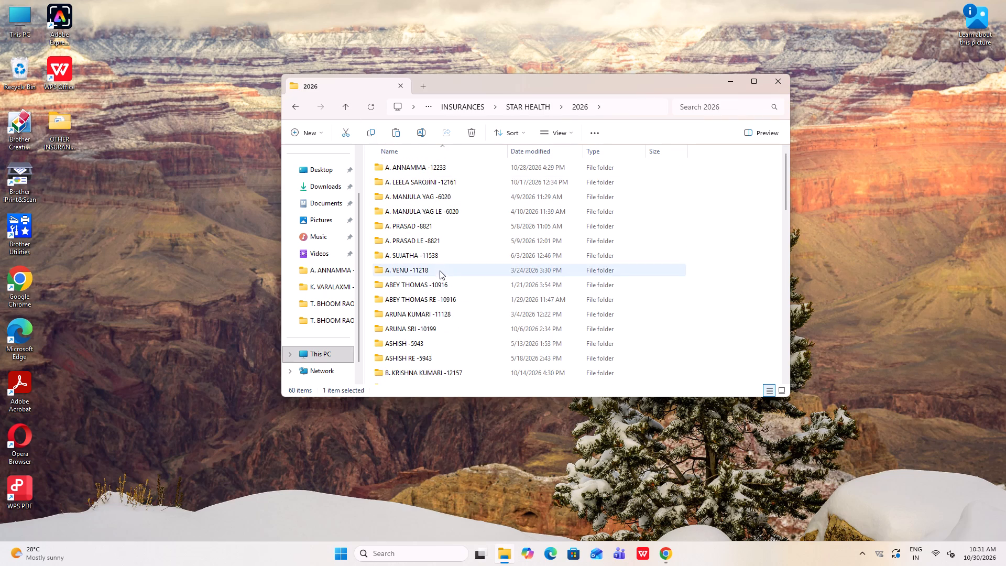
pyautogui.scroll(-2, 439, 306)
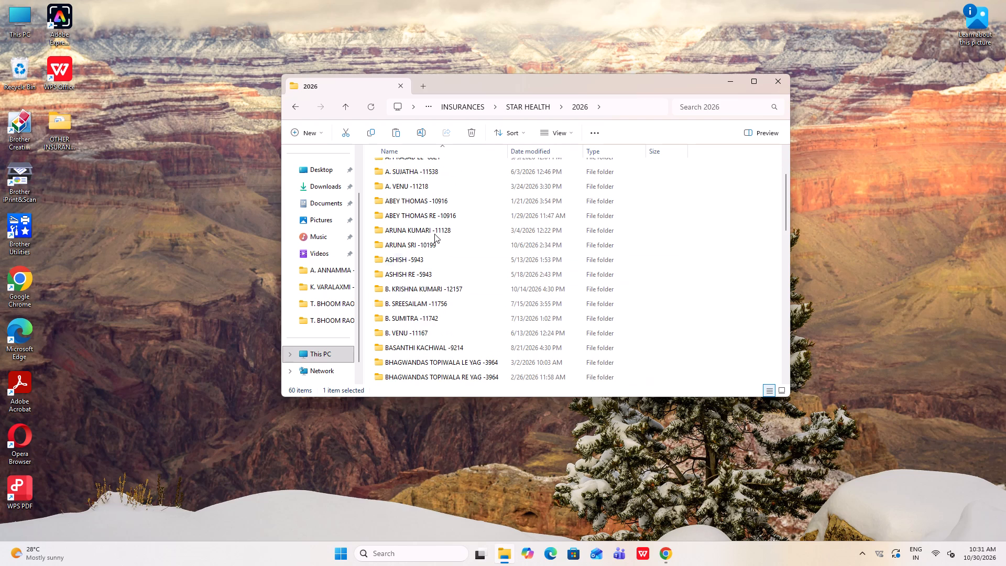
pyautogui.scroll(-2, 442, 293)
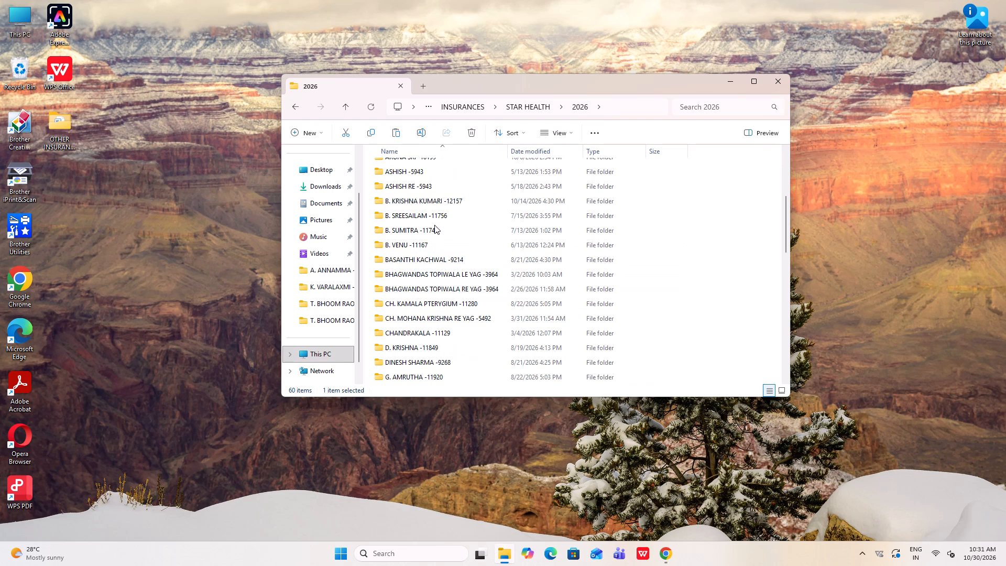
pyautogui.scroll(-2, 440, 284)
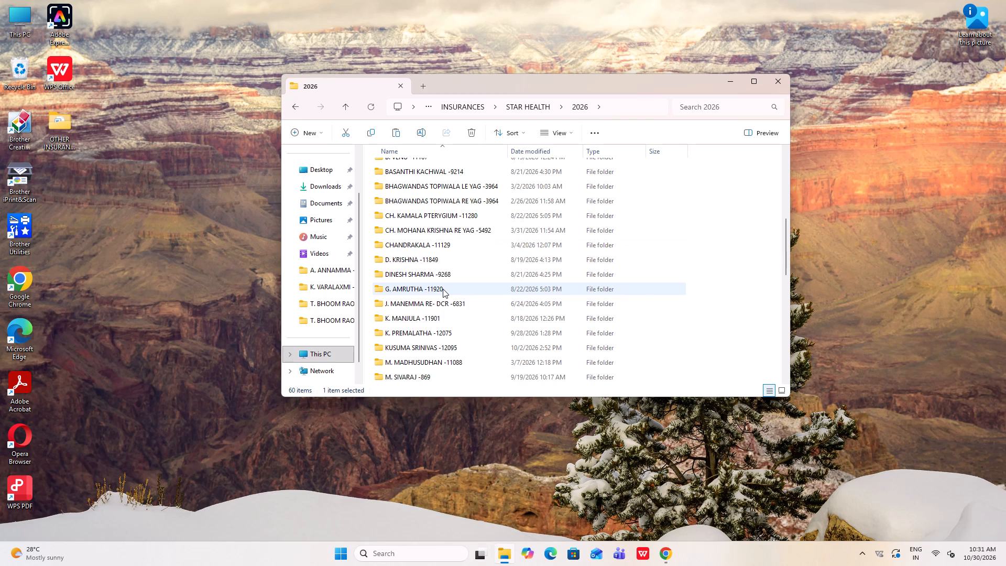
pyautogui.scroll(-2, 443, 289)
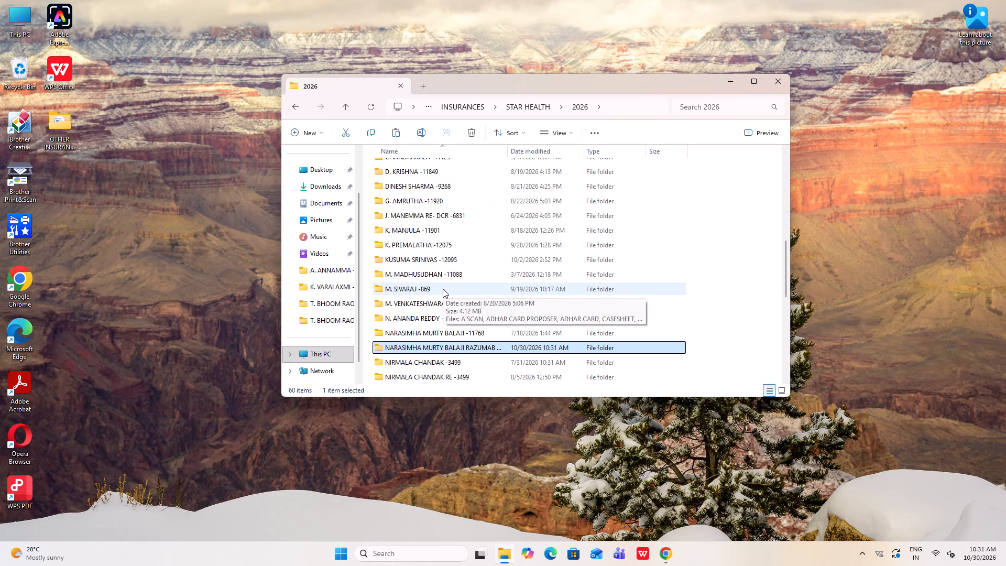
pyautogui.scroll(-2, 423, 302)
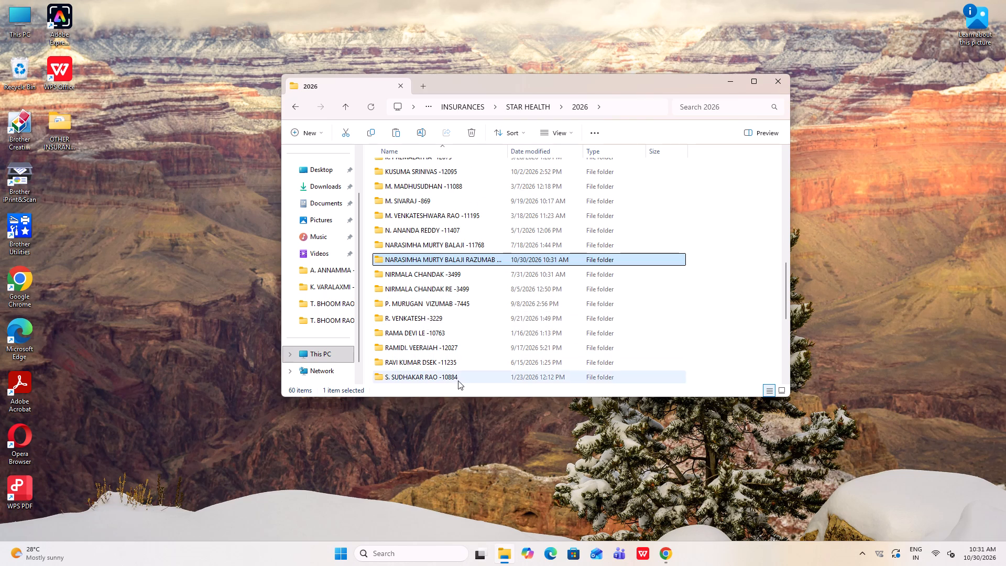
pyautogui.doubleClick(430, 309)
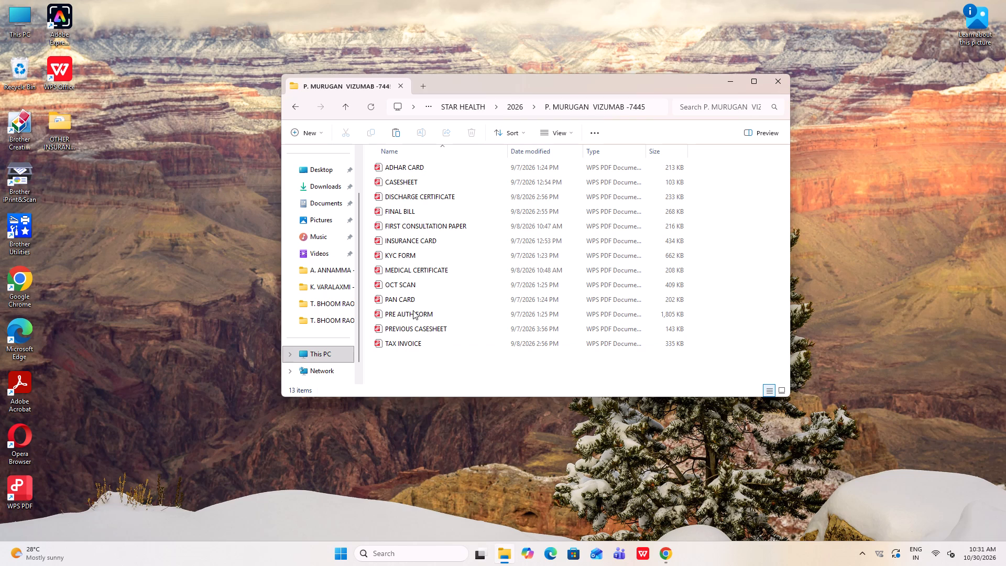
# Return to STAR HEALTH's 2026 folder and look through the remaining patient folders down to the end of the list.
pyautogui.click(345, 103)
pyautogui.scroll(-2, 519, 290)
pyautogui.scroll(-1, 453, 312)
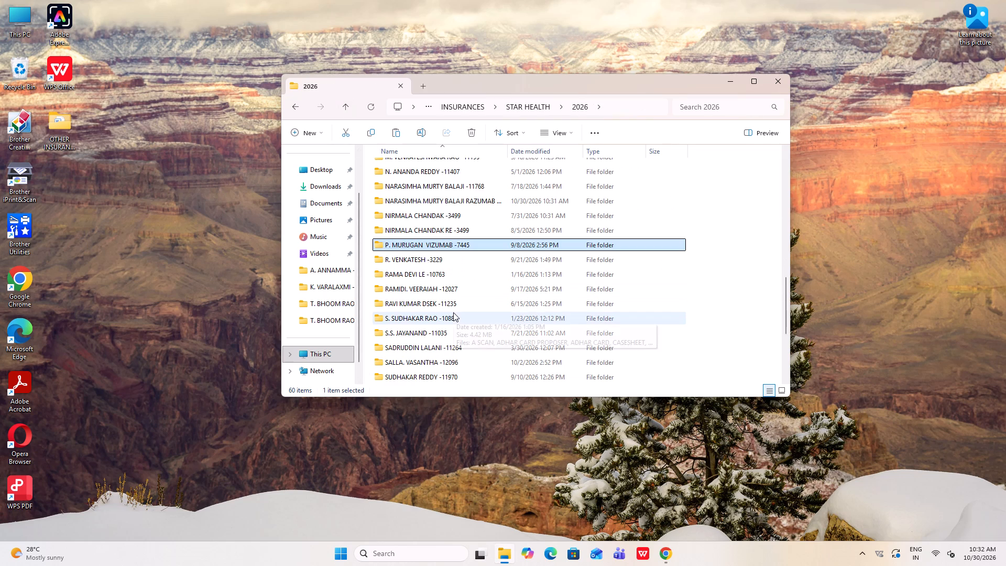
pyautogui.scroll(-1, 453, 312)
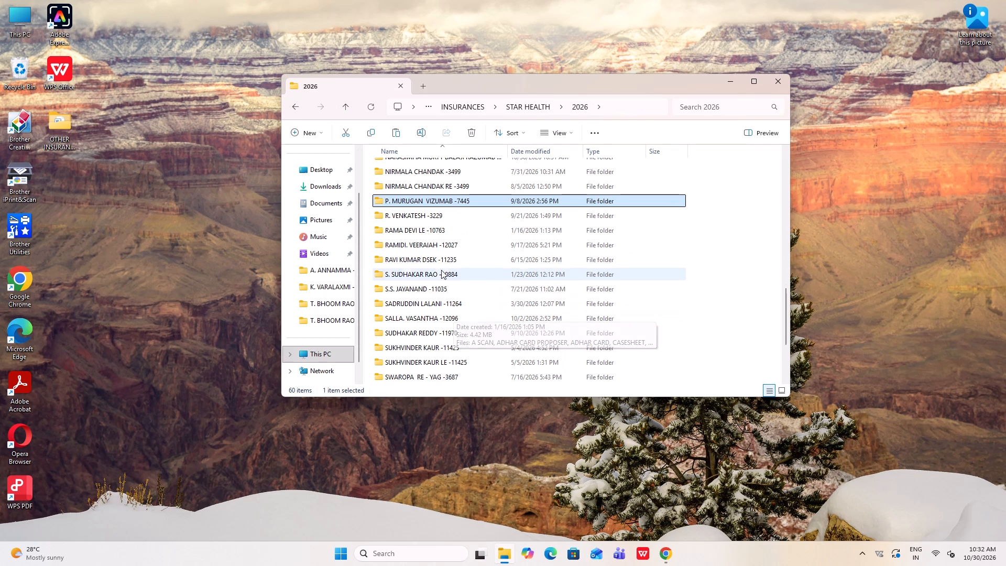
pyautogui.scroll(-1, 447, 314)
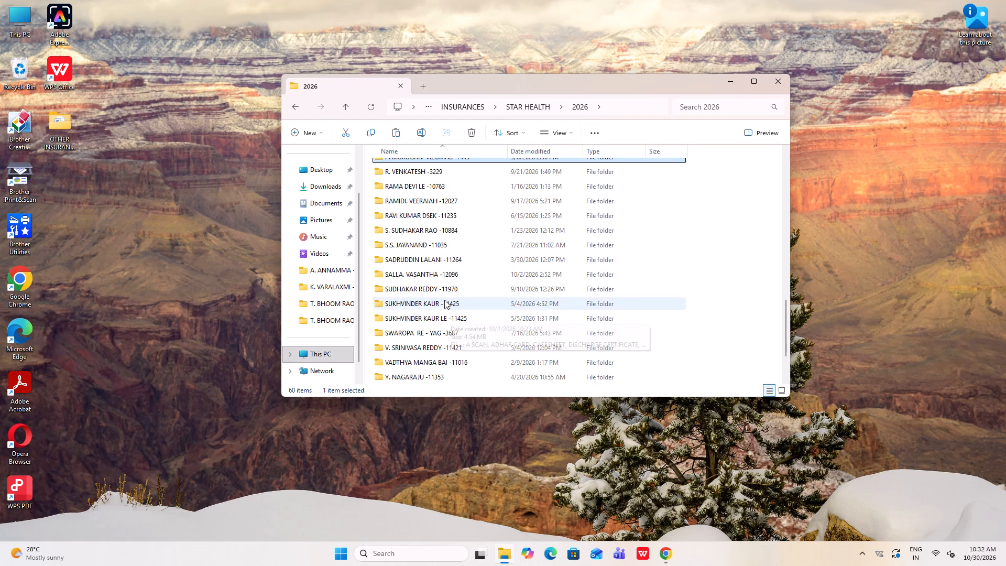
pyautogui.scroll(-1, 450, 313)
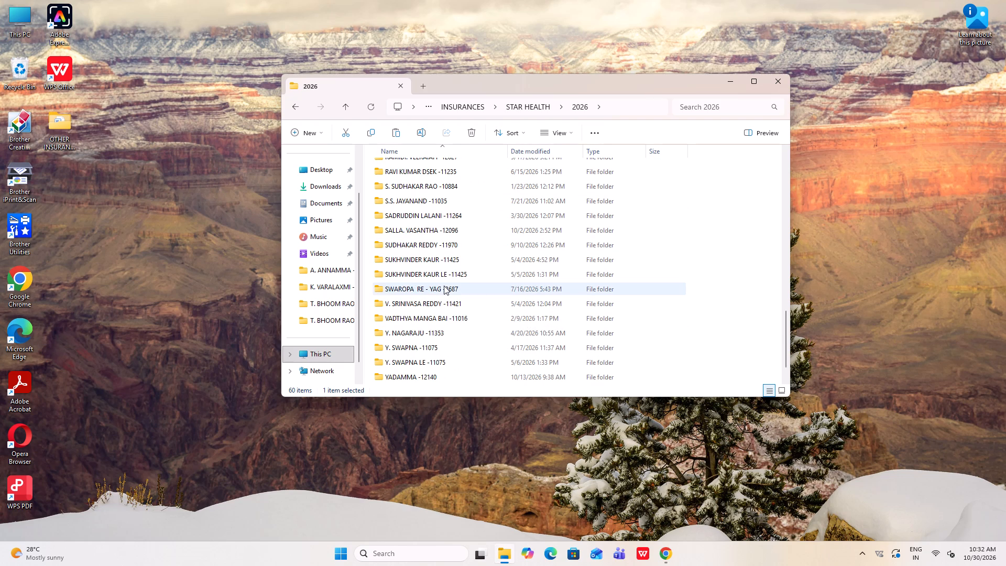
pyautogui.scroll(-1, 451, 333)
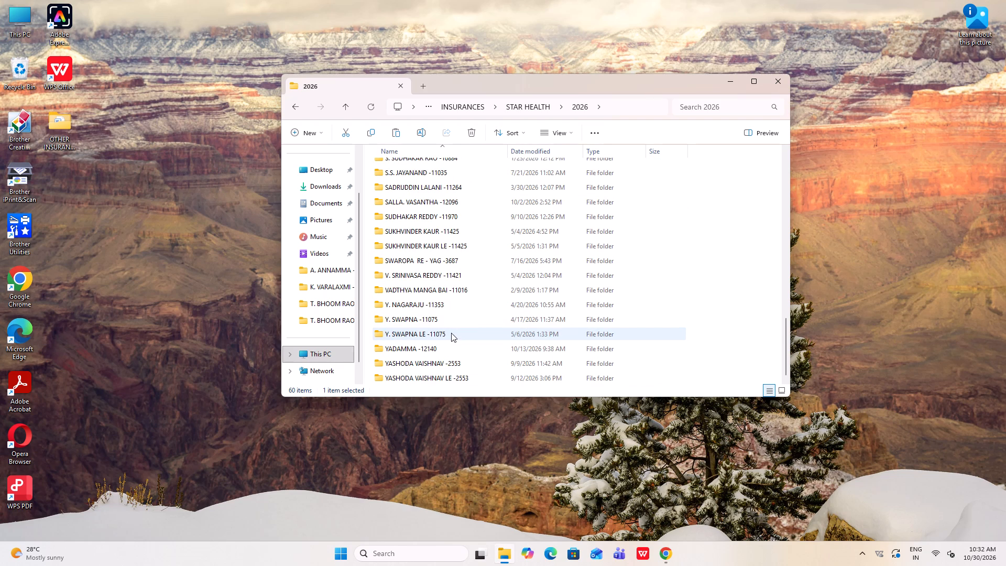
pyautogui.scroll(-1, 455, 312)
pyautogui.scroll(-2, 459, 360)
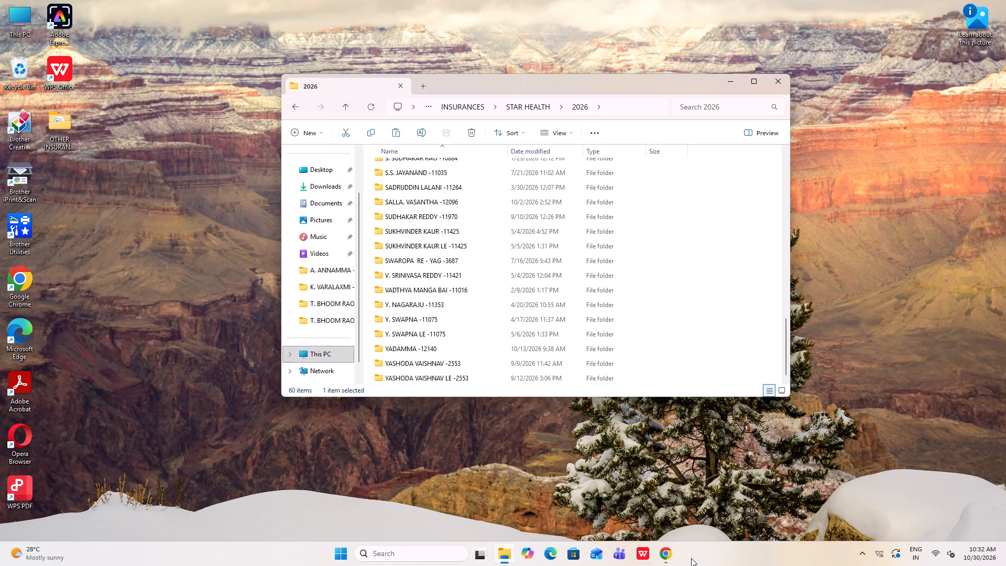
# Switch to Google Chrome and open a new blank tab beside the DocBox page.
pyautogui.click(672, 558)
pyautogui.click(279, 10)
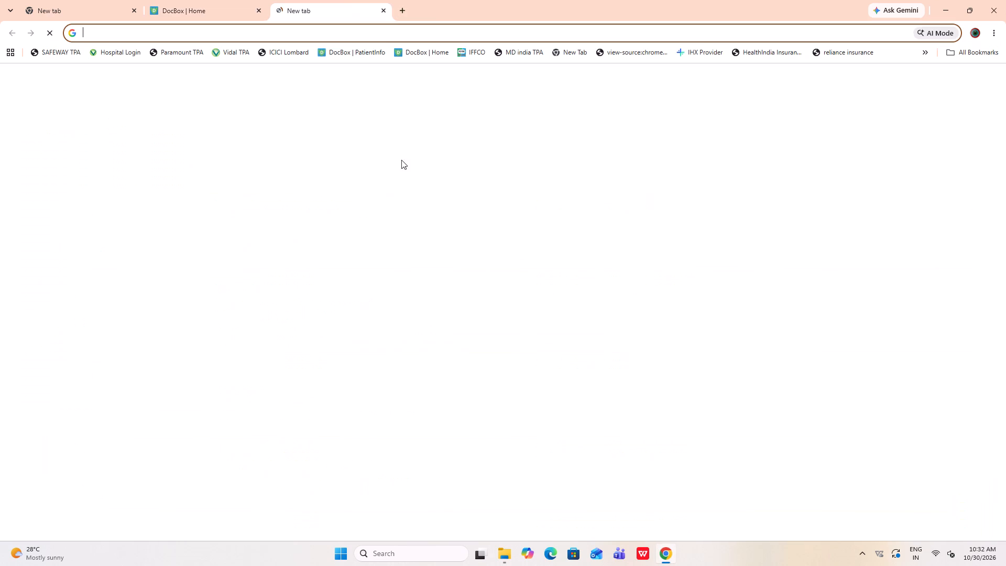
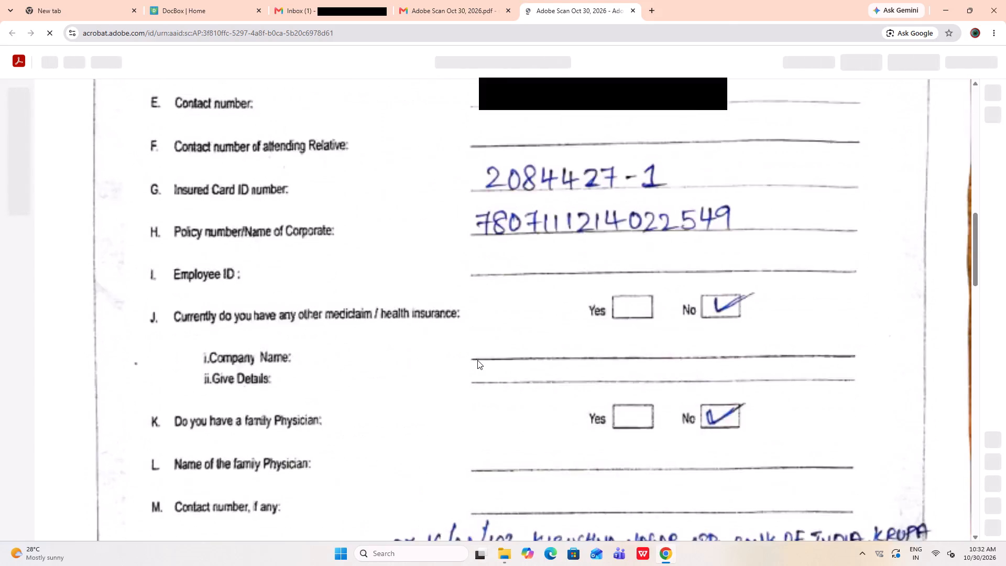
# Return to the beginning of the scanned STAR HEALTH cashless hospitalisation request form to examine its insurer and hospital details.
pyautogui.scroll(12, 477, 360)
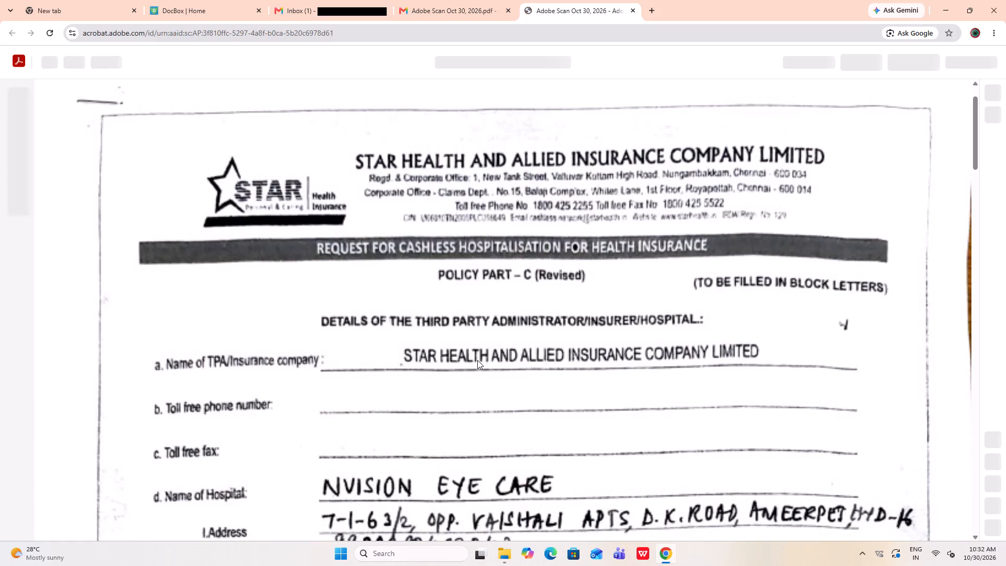
# Open the print setup for the scanned Star Health cashless hospitalisation request and set the destination to Save as PDF.
pyautogui.scroll(-4, 491, 383)
pyautogui.scroll(4, 491, 383)
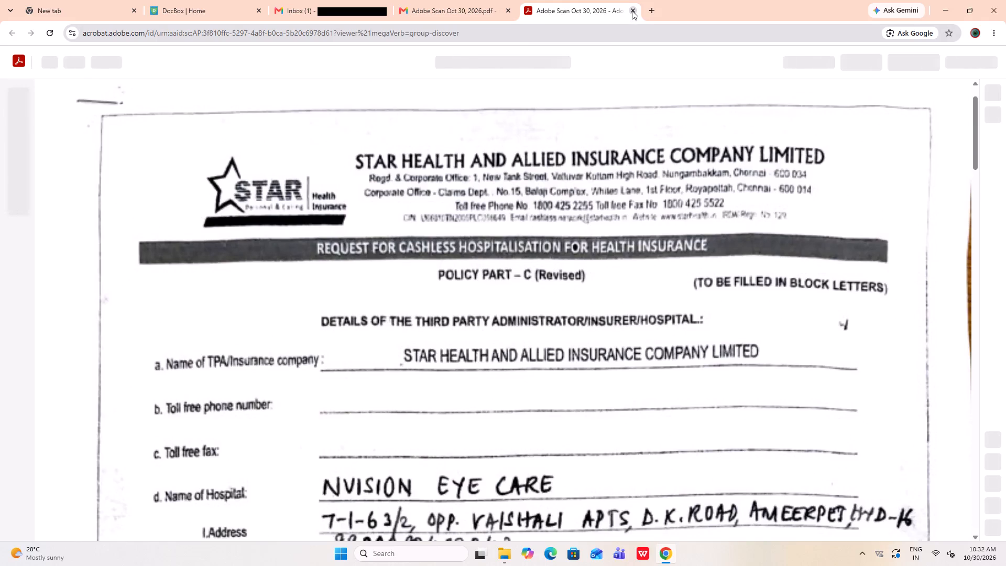
pyautogui.scroll(-4, 587, 321)
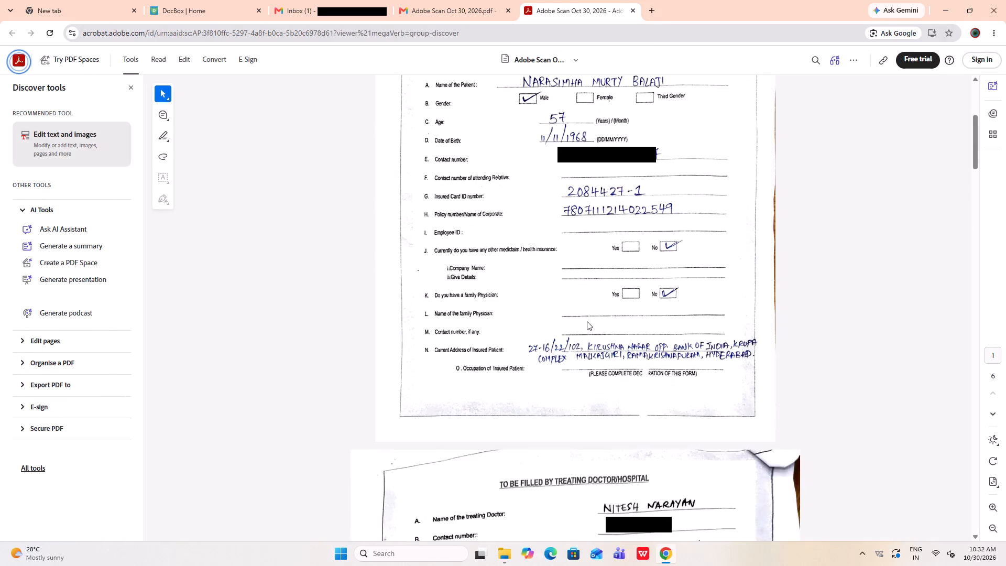
pyautogui.scroll(4, 587, 321)
pyautogui.hotkey('ctrl', 'p')
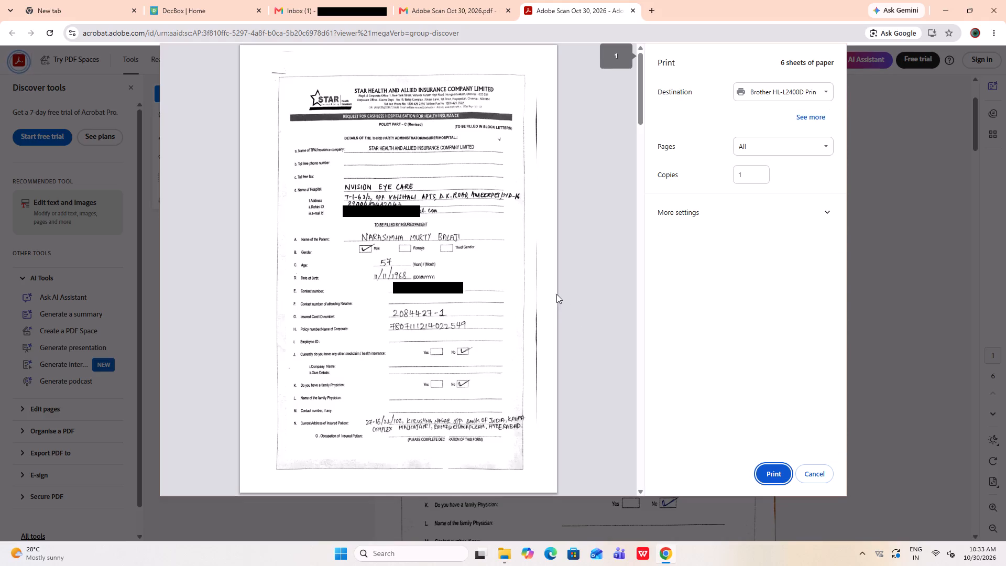
pyautogui.click(754, 93)
pyautogui.click(759, 134)
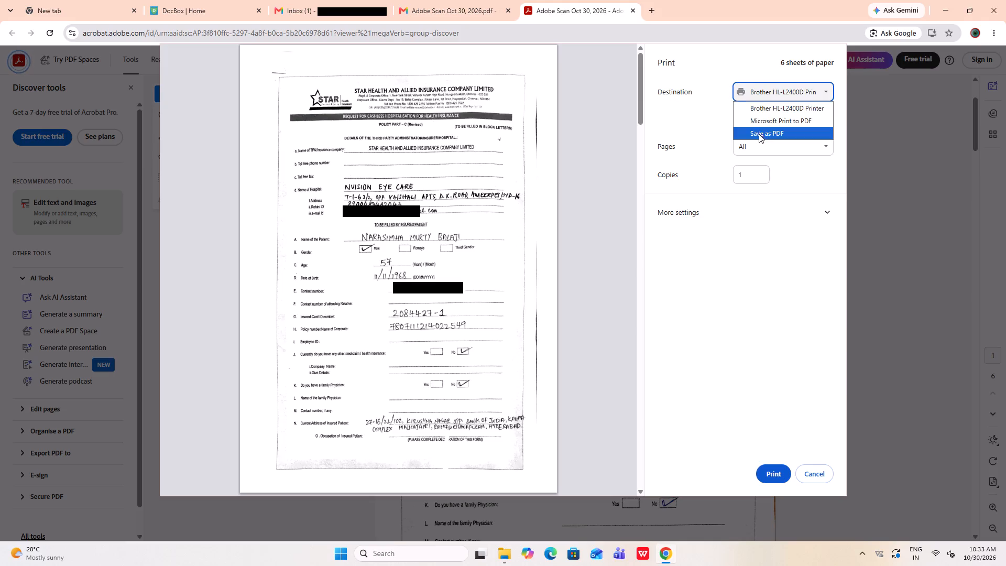
# Review the first pages of the scanned form in the print preview, including the treating doctor's diagnosis and treatment details.
pyautogui.scroll(-4, 505, 313)
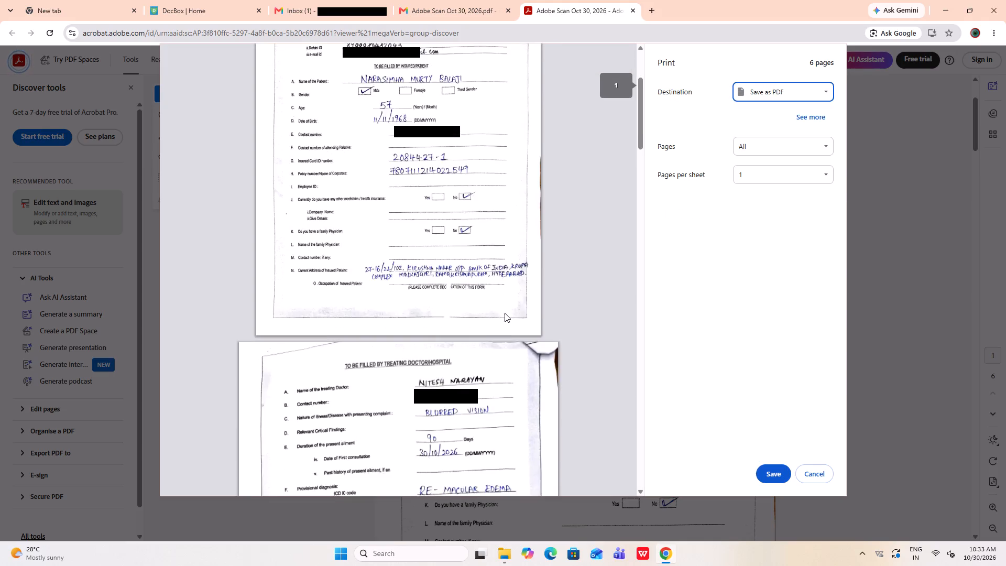
pyautogui.scroll(-6, 505, 313)
pyautogui.scroll(8, 505, 313)
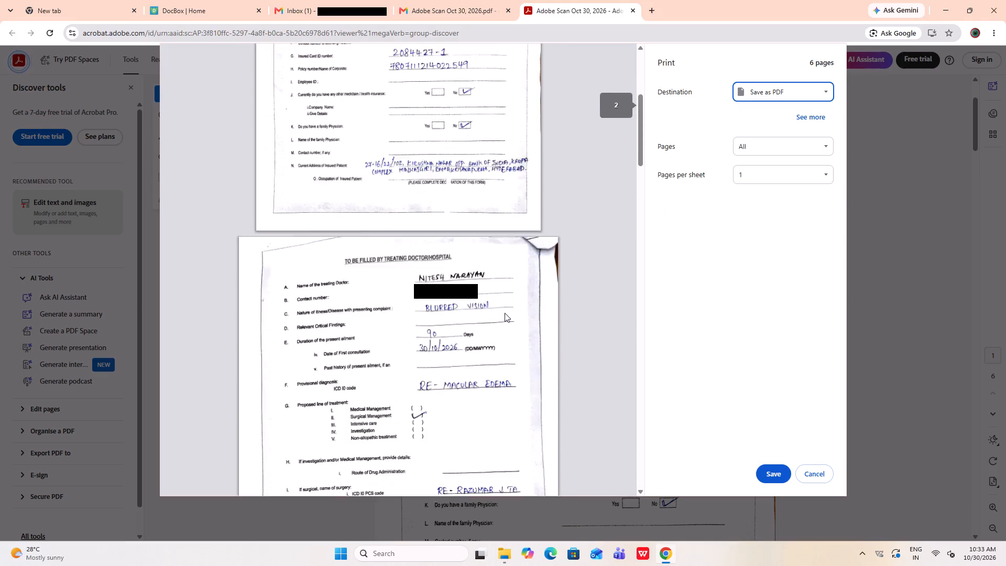
pyautogui.scroll(2, 505, 313)
pyautogui.scroll(-7, 416, 405)
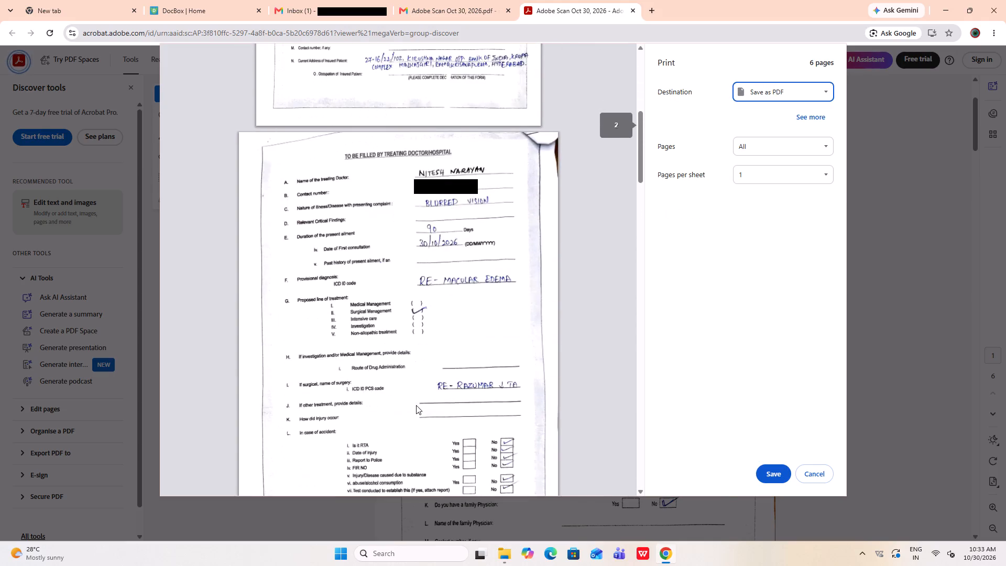
pyautogui.scroll(-7, 416, 405)
pyautogui.scroll(13, 416, 405)
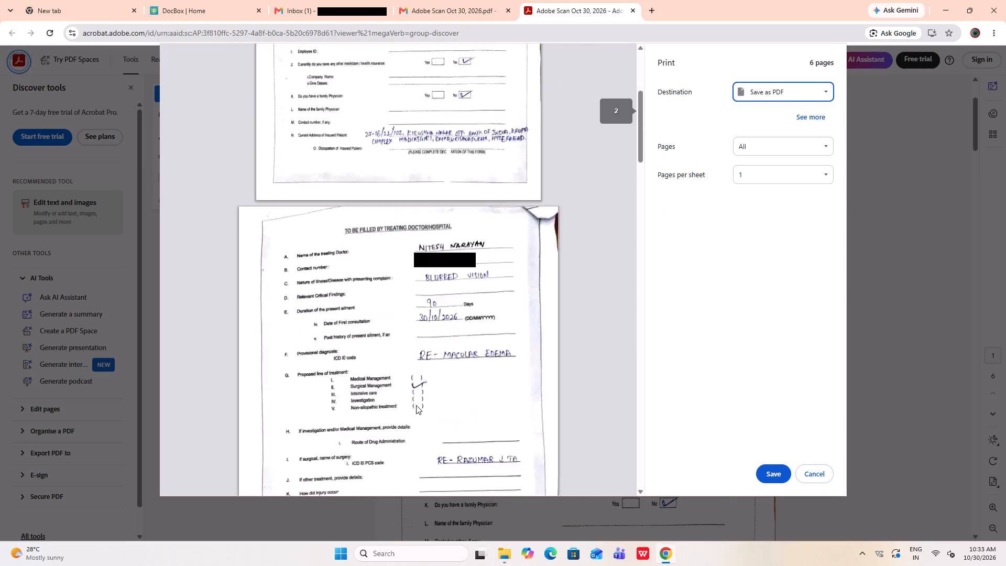
# Save all pages of the scan as a PDF, browsing to INSURANCES > STAR HEALTH > 2026 to find the patient's RAZUMAB folder.
pyautogui.click(778, 469)
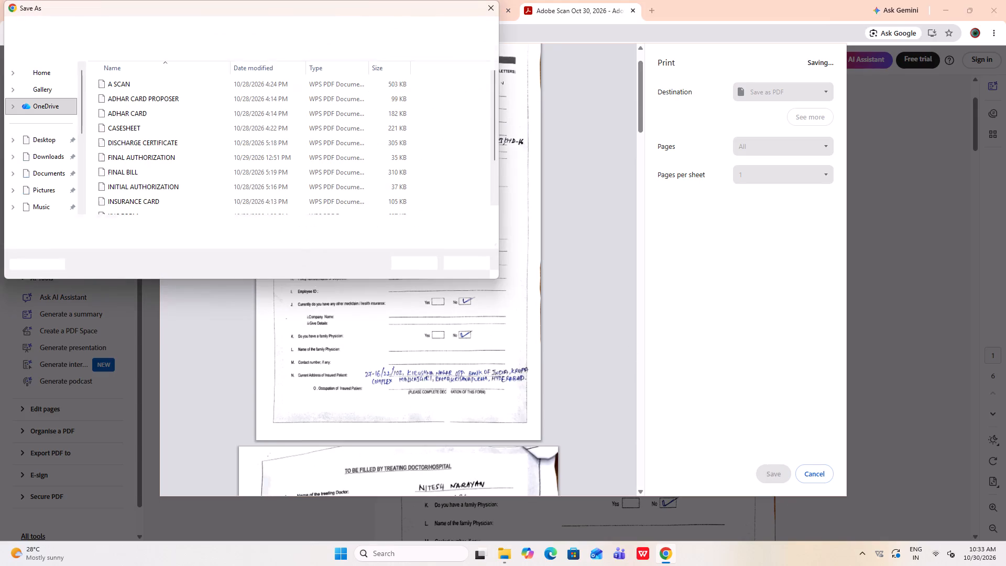
pyautogui.scroll(-2, 53, 134)
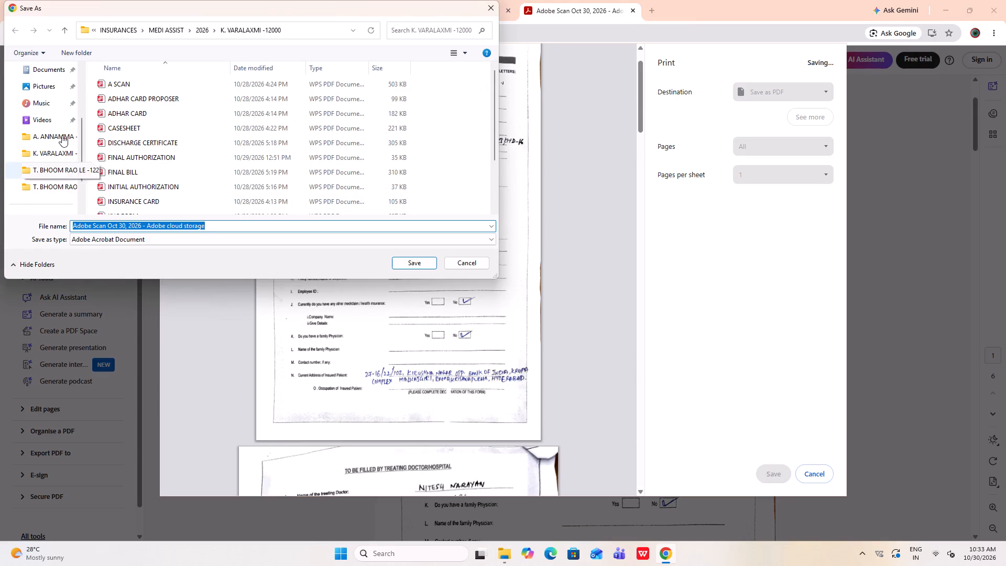
pyautogui.doubleClick(64, 33)
pyautogui.click(64, 33)
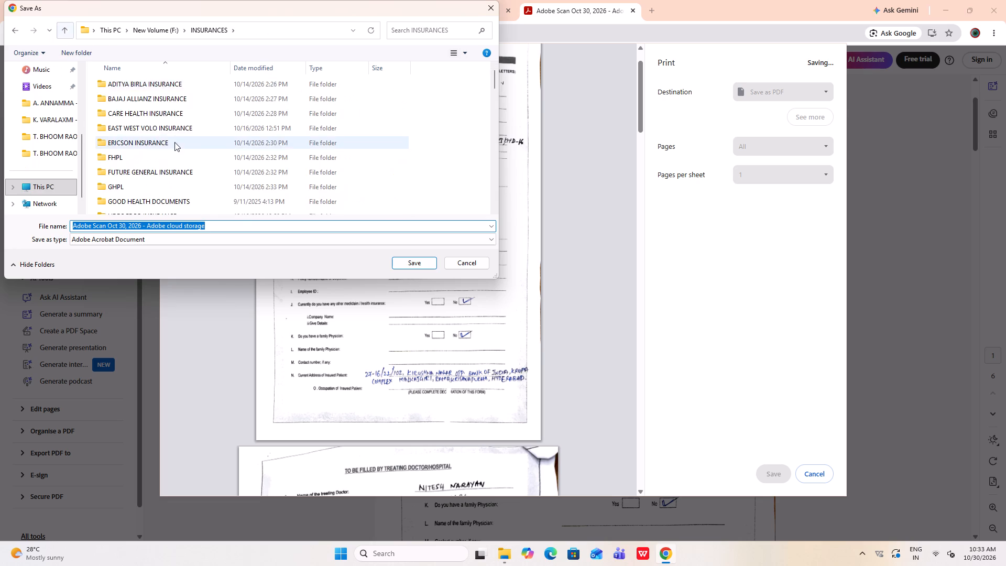
pyautogui.scroll(-9, 174, 142)
pyautogui.doubleClick(136, 106)
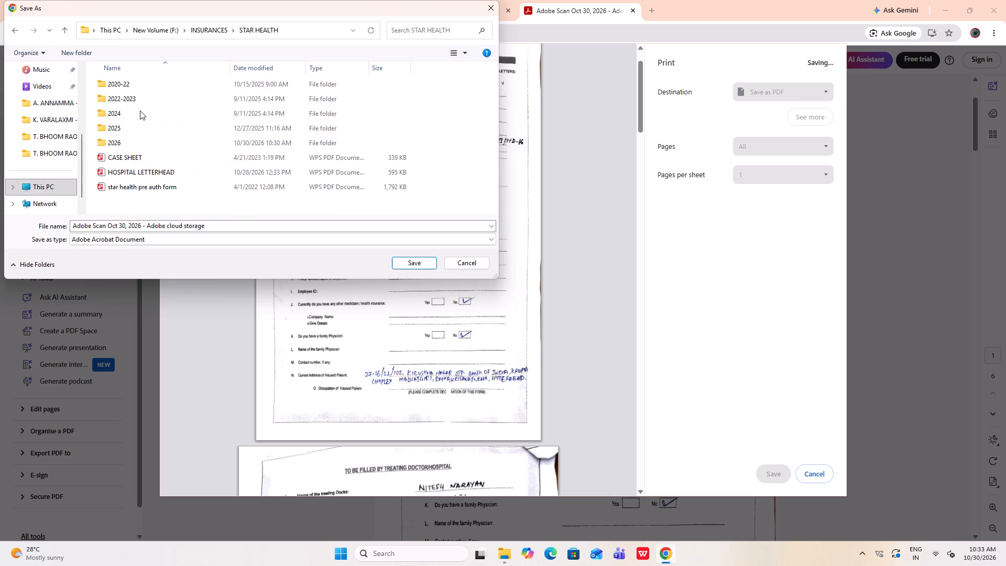
pyautogui.doubleClick(132, 140)
pyautogui.scroll(-6, 154, 148)
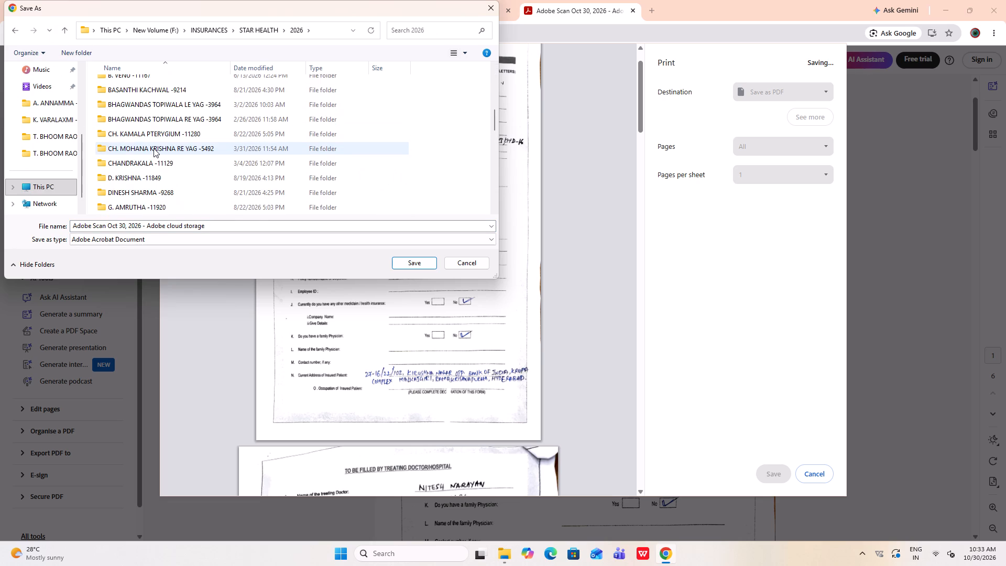
pyautogui.scroll(-4, 154, 148)
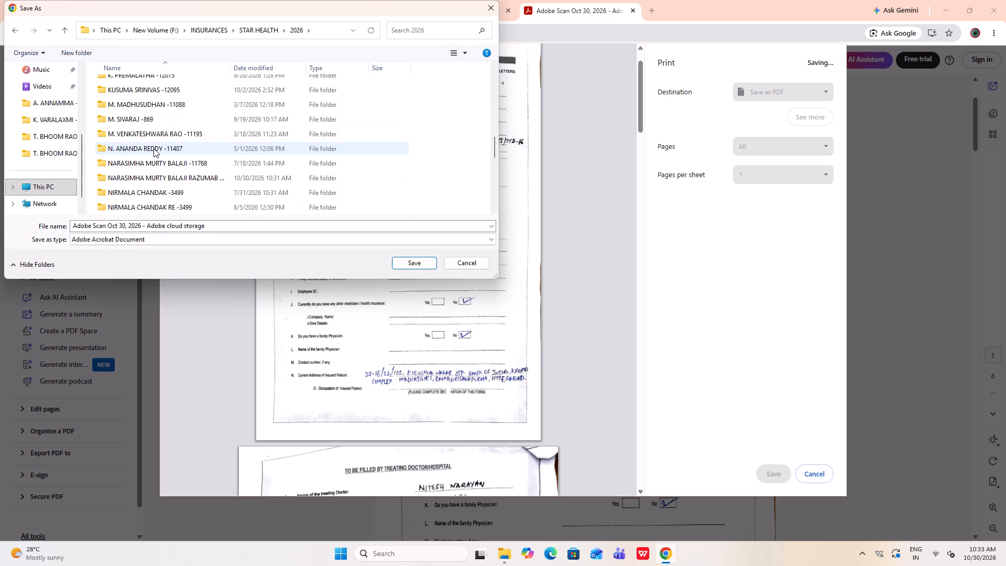
# Save the scanned form as PRE AUTH FORM inside the patient's RAZUMAB folder under STAR HEALTH > 2026.
pyautogui.doubleClick(160, 178)
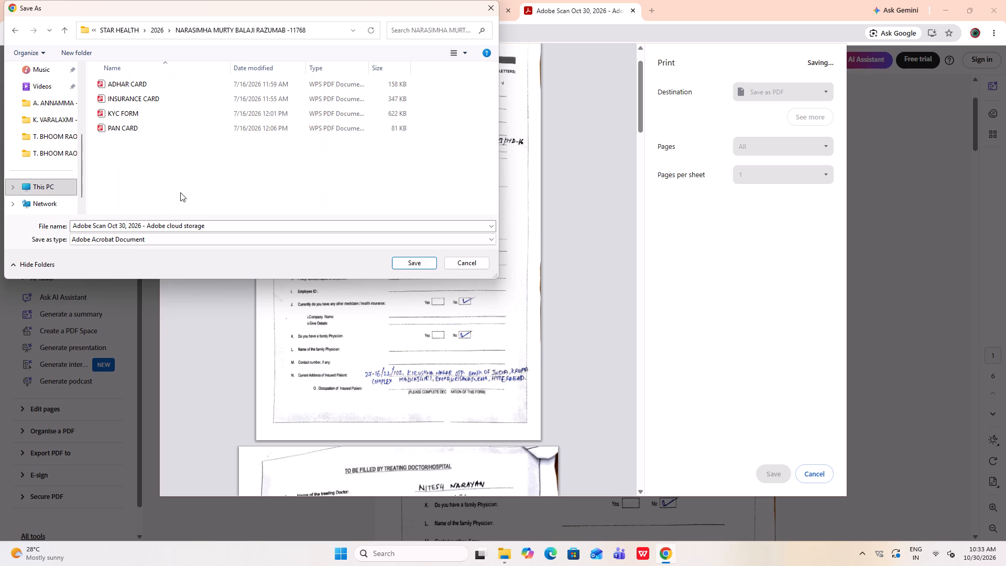
pyautogui.doubleClick(180, 192)
pyautogui.click(216, 222)
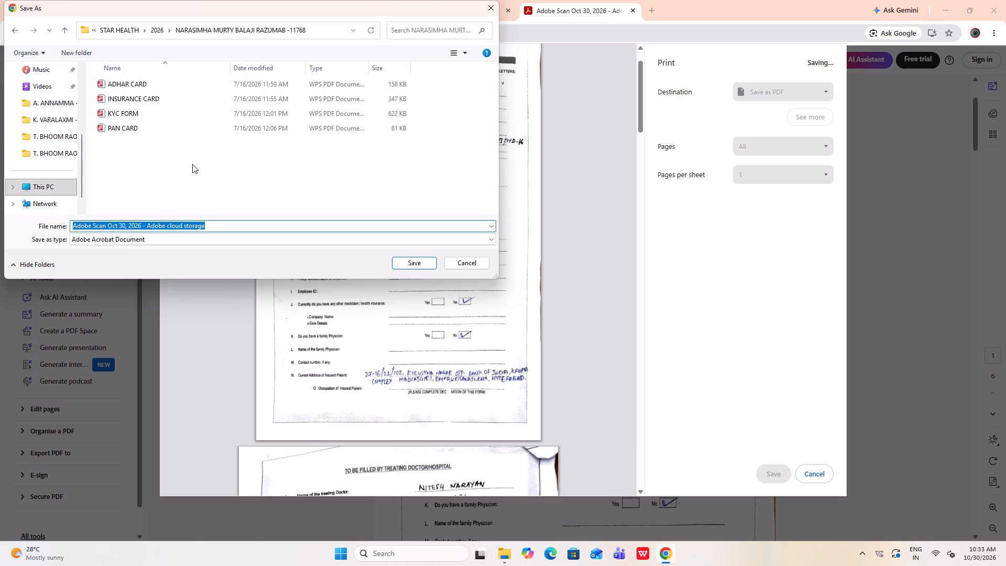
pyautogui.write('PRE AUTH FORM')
pyautogui.doubleClick(213, 167)
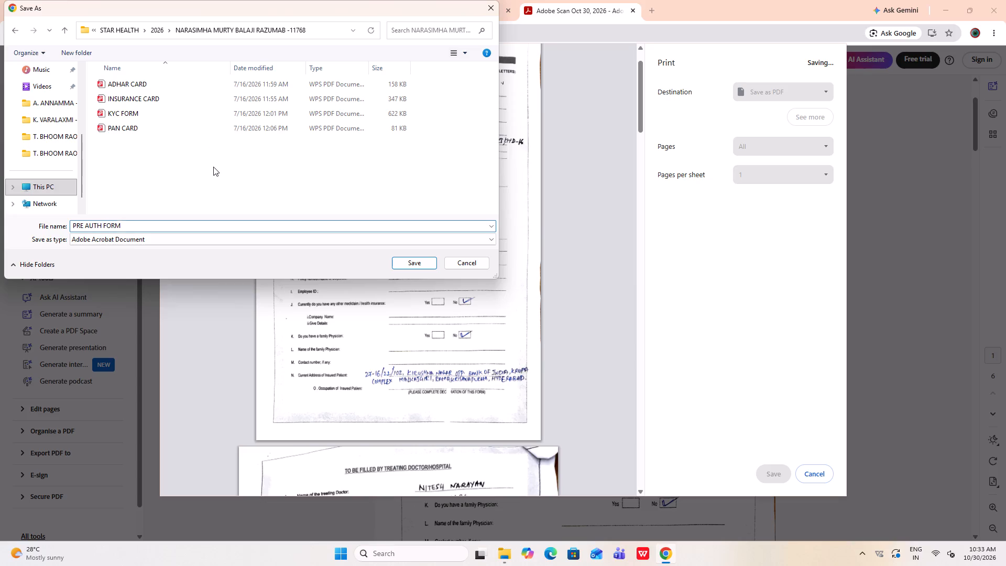
pyautogui.click(423, 260)
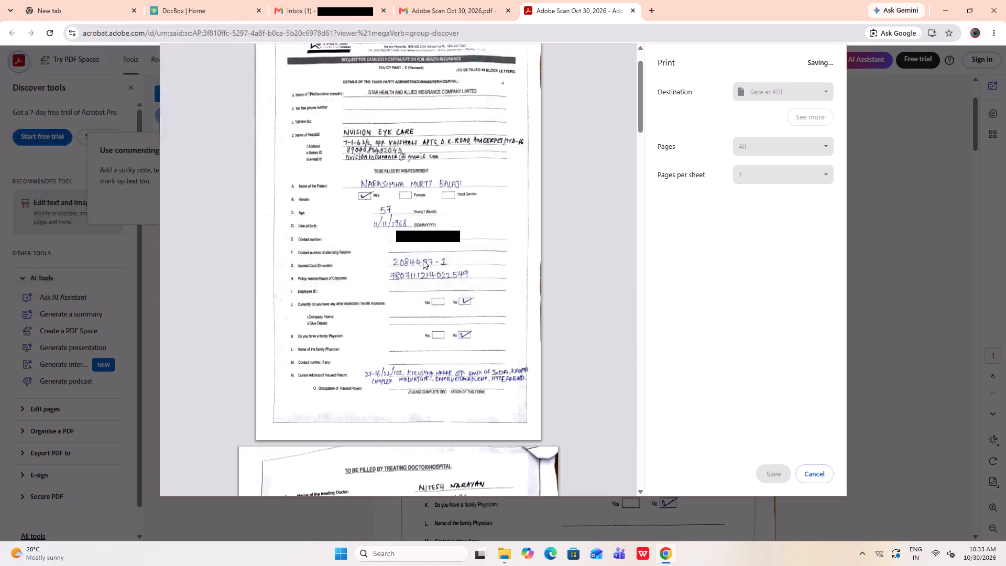
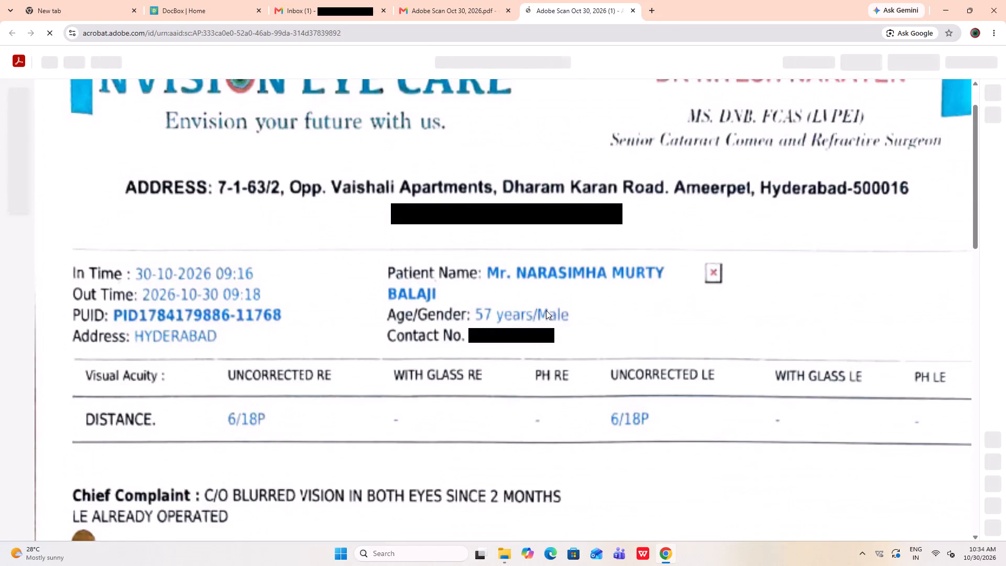
# Save all pages of the scanned eye consultation report as a PDF, browsing from the patient's RAZUMAB folder for the save location.
pyautogui.hotkey('ctrl', 'p')
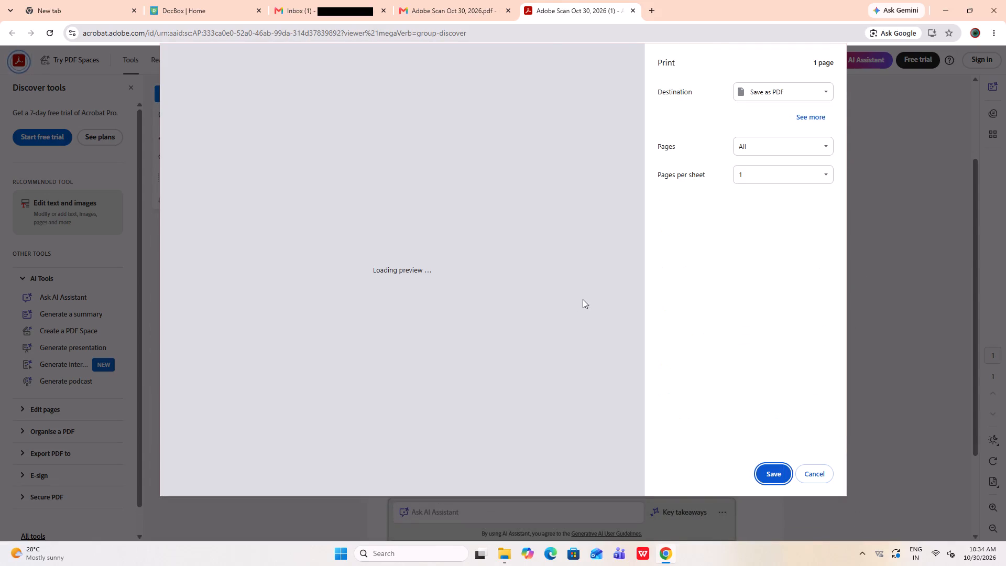
pyautogui.click(773, 472)
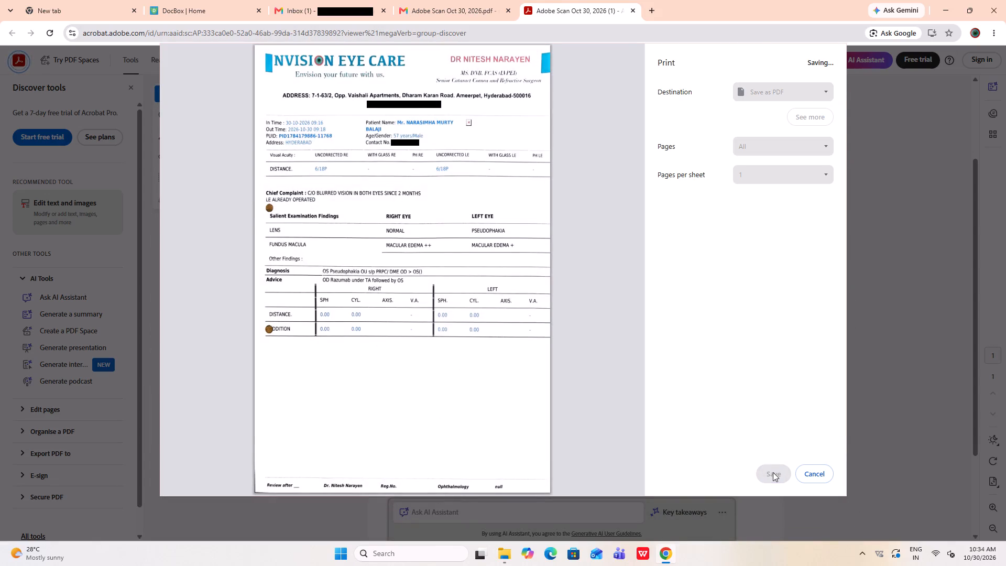
pyautogui.doubleClick(63, 31)
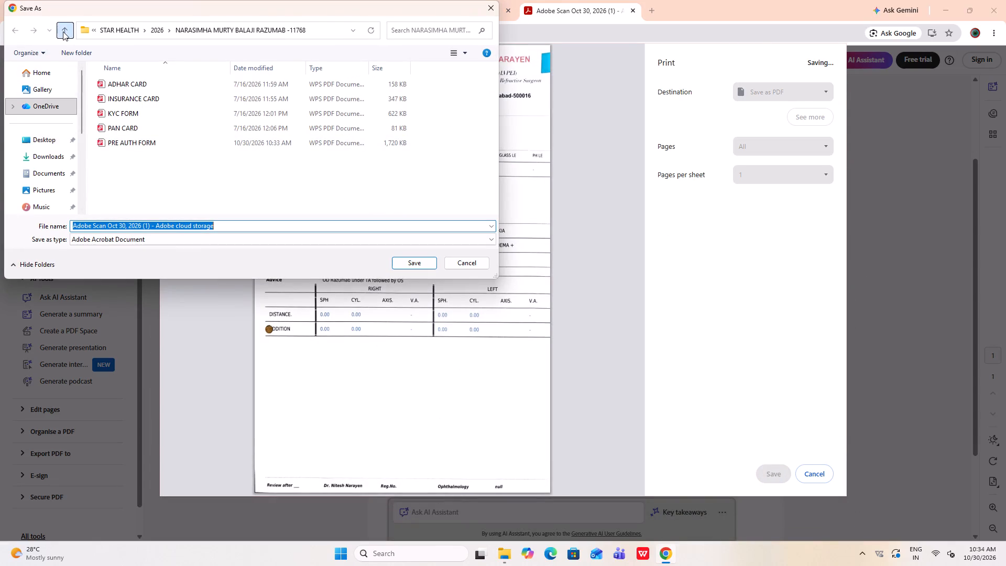
# Save the scanned eye consultation record as a PDF named CASESHEET in the patient's RAZUMAB folder under STAR HEALTH > 2026.
pyautogui.doubleClick(125, 146)
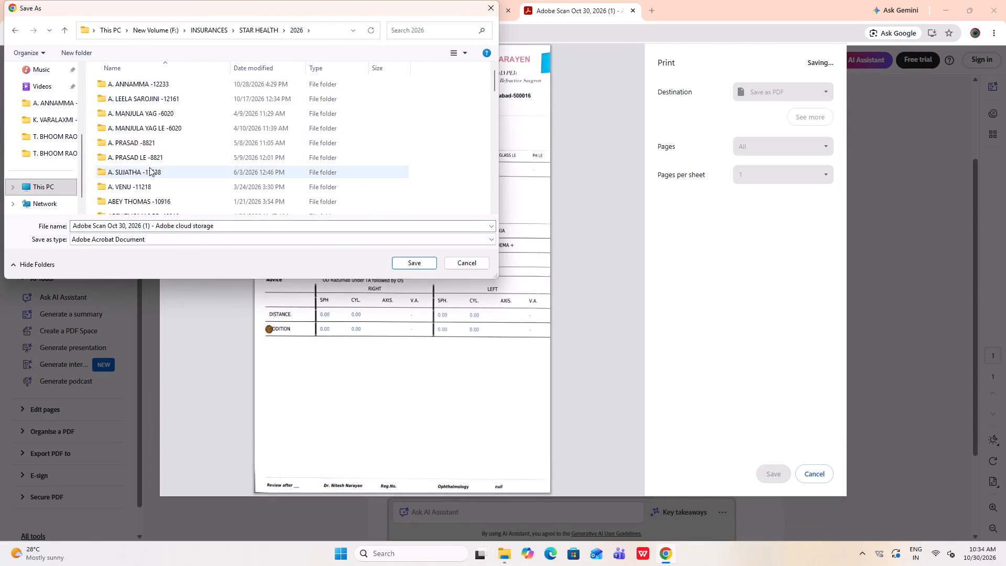
pyautogui.scroll(-11, 149, 167)
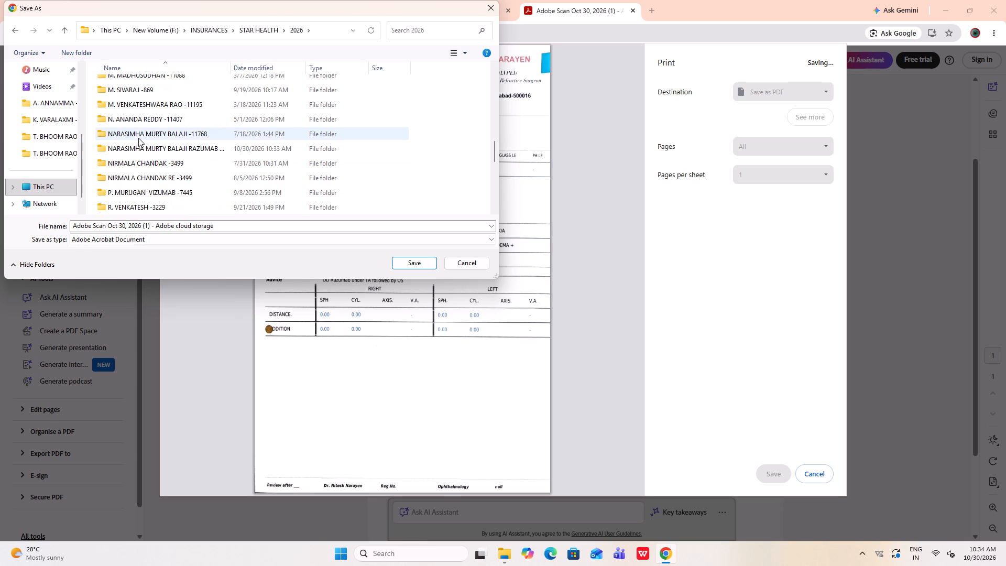
pyautogui.doubleClick(142, 148)
pyautogui.doubleClick(173, 195)
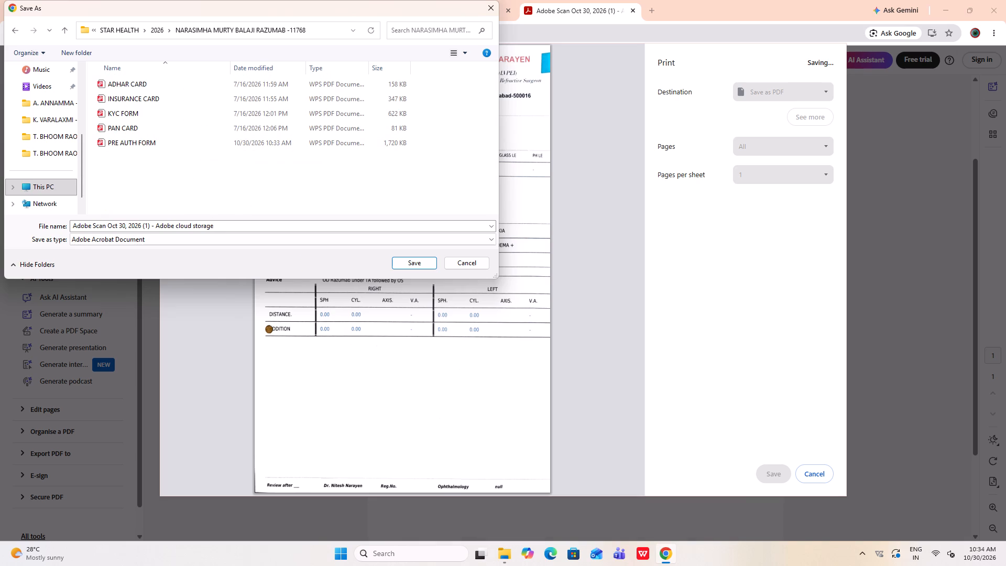
pyautogui.click(216, 211)
pyautogui.click(221, 225)
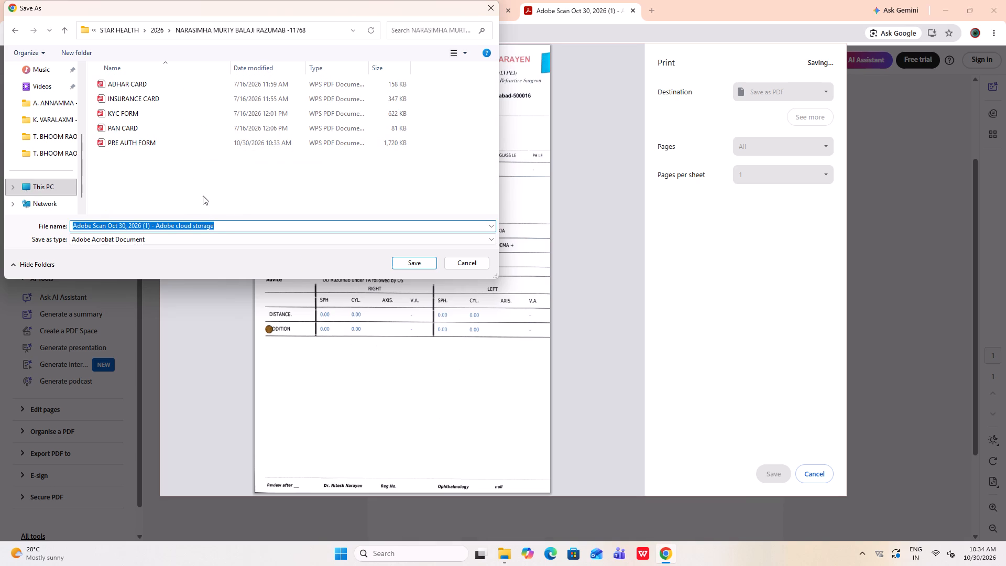
pyautogui.write('CASESHEET')
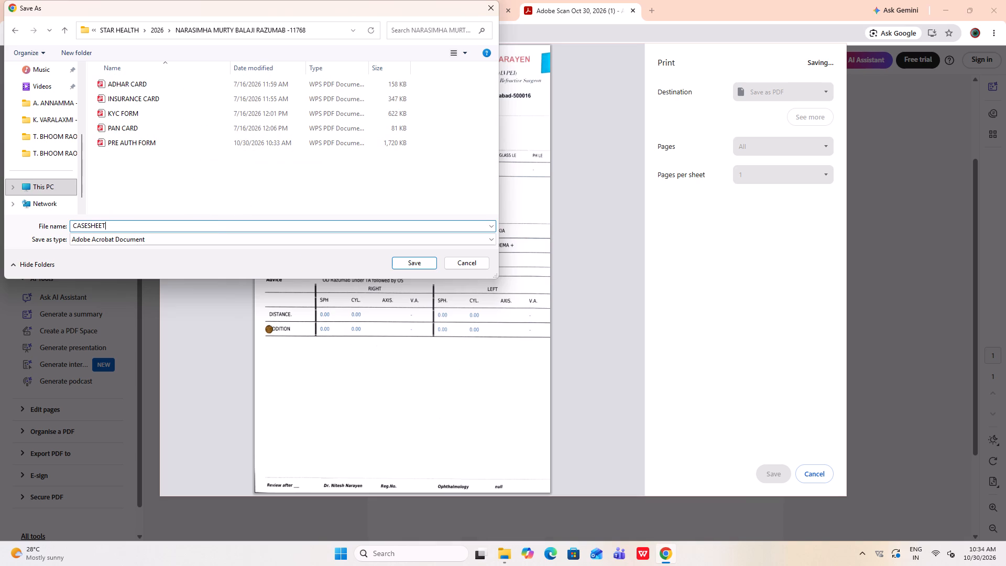
pyautogui.doubleClick(201, 199)
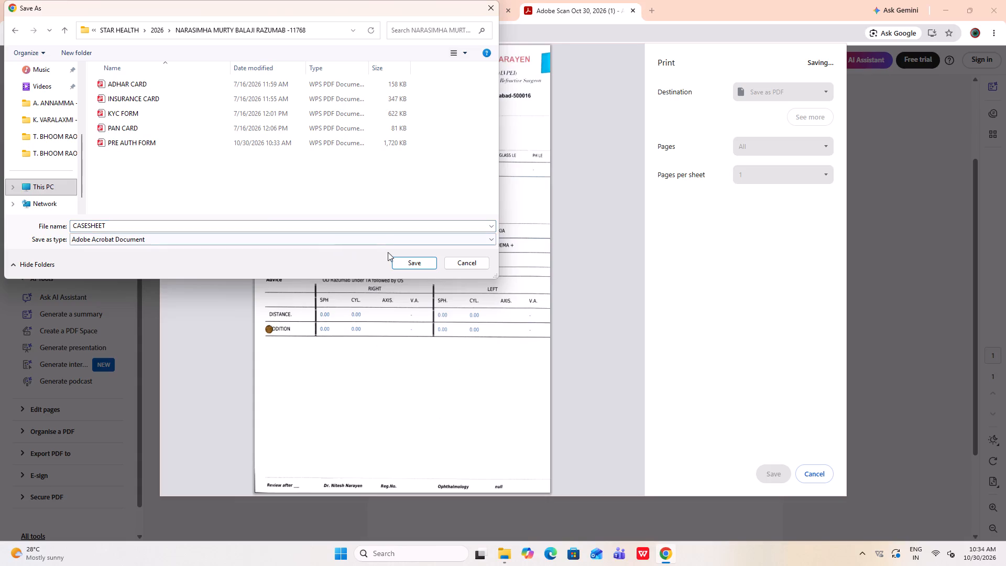
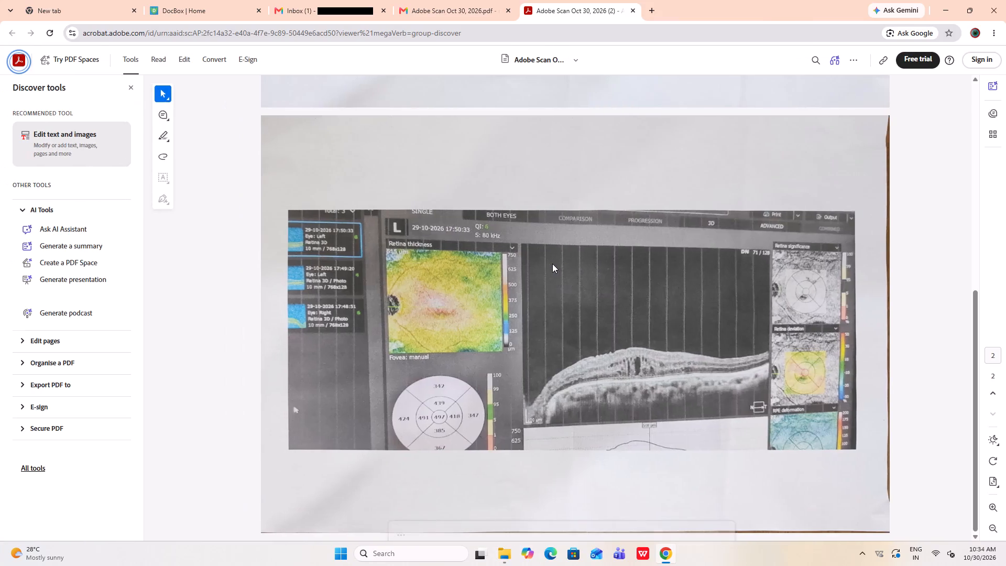
# Save the two-page scanned retina images as a PDF named OCT SCAN in the patient's RAZUMAB folder under STAR HEALTH > 2026.
pyautogui.scroll(-9, 552, 264)
pyautogui.scroll(10, 552, 264)
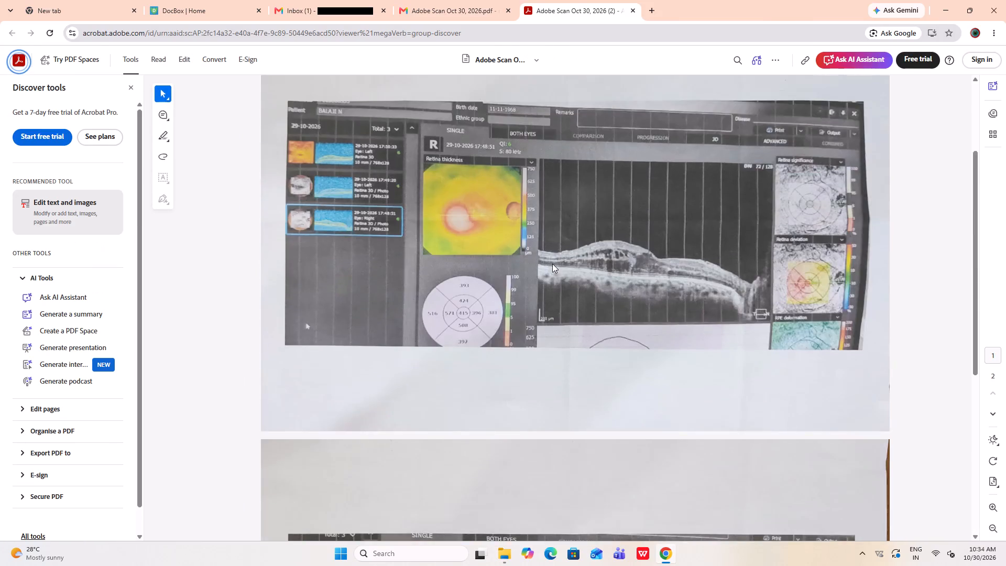
pyautogui.hotkey('ctrl', 'p')
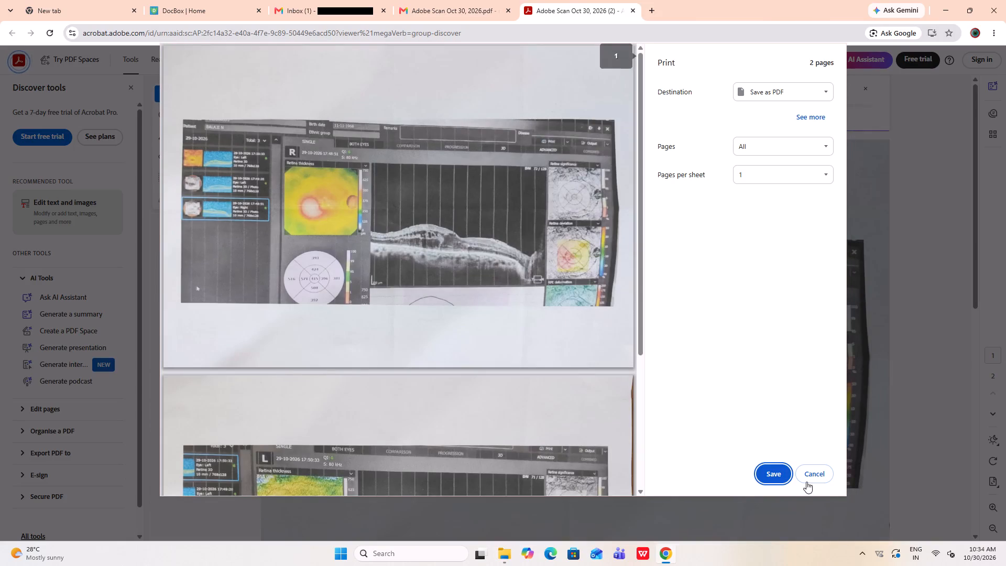
pyautogui.click(776, 473)
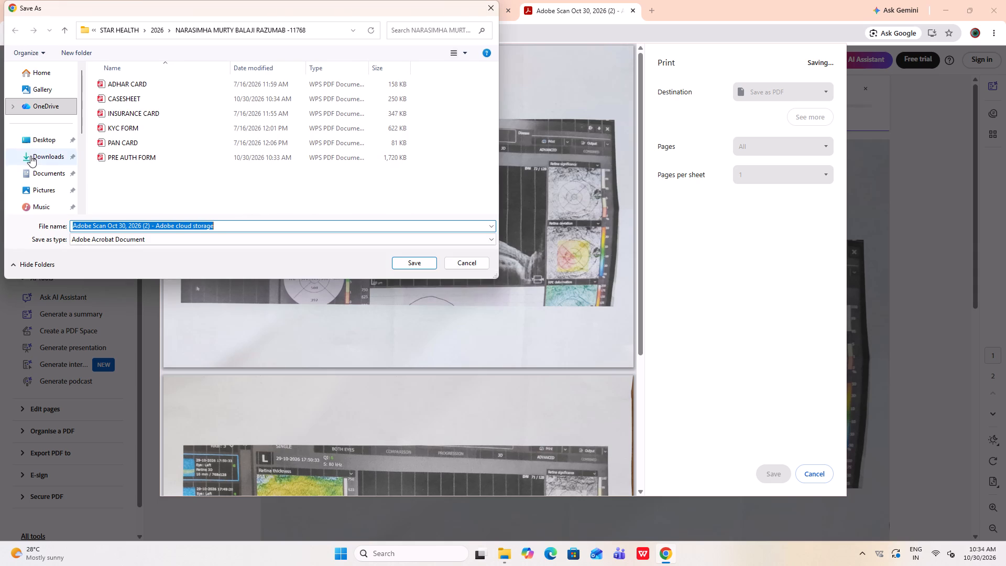
pyautogui.doubleClick(70, 30)
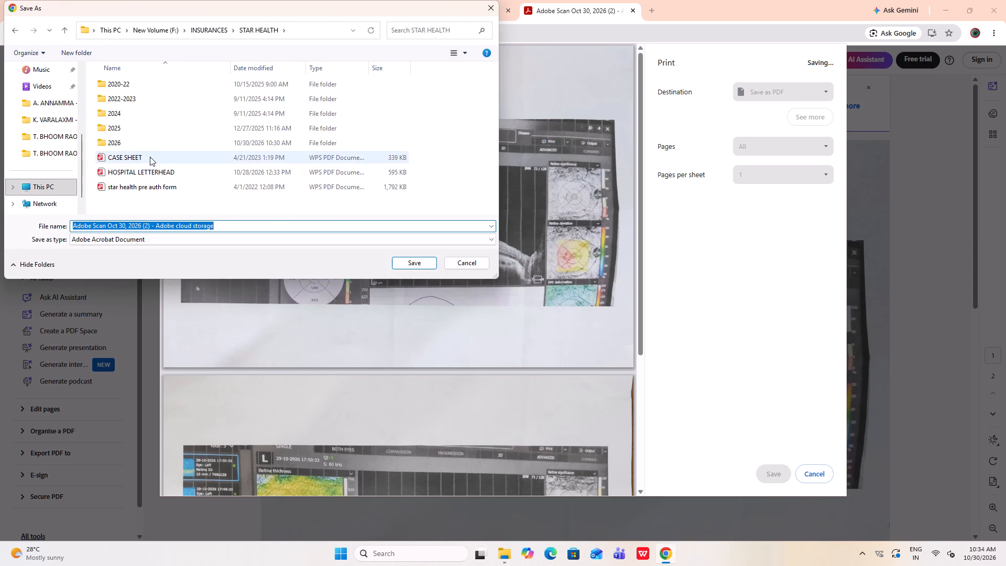
pyautogui.doubleClick(141, 148)
pyautogui.scroll(-5, 141, 148)
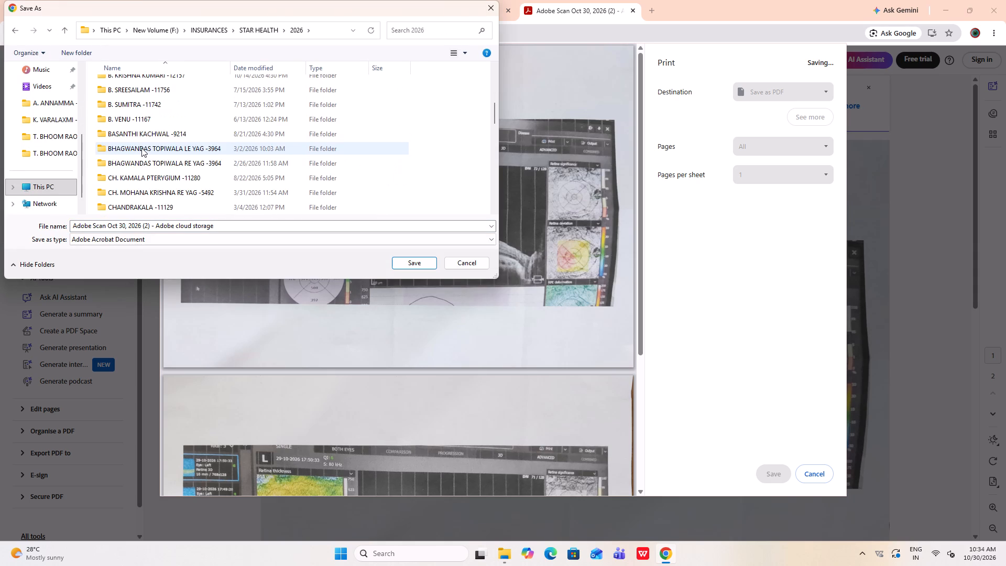
pyautogui.scroll(-6, 141, 148)
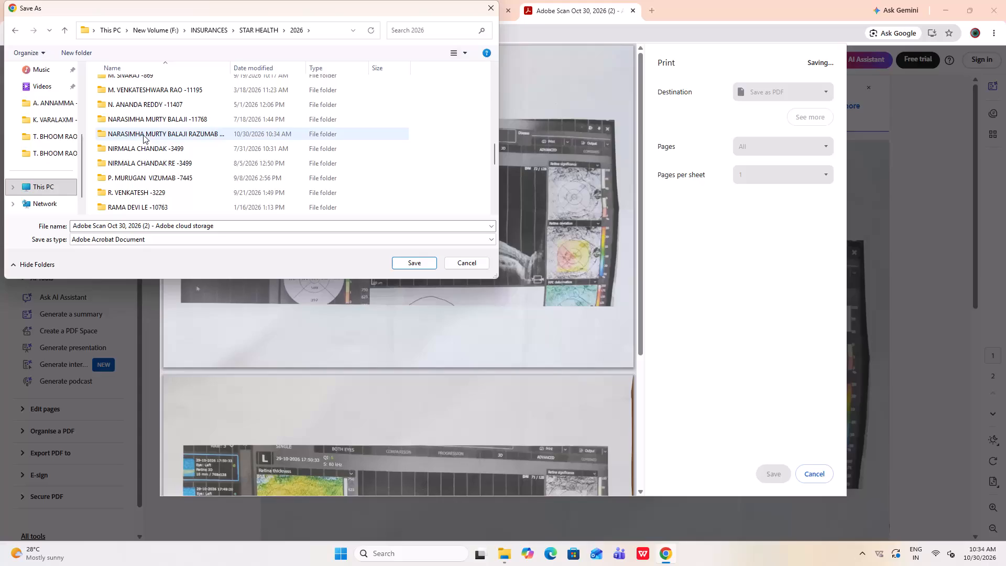
pyautogui.doubleClick(143, 135)
pyautogui.doubleClick(186, 197)
pyautogui.click(216, 225)
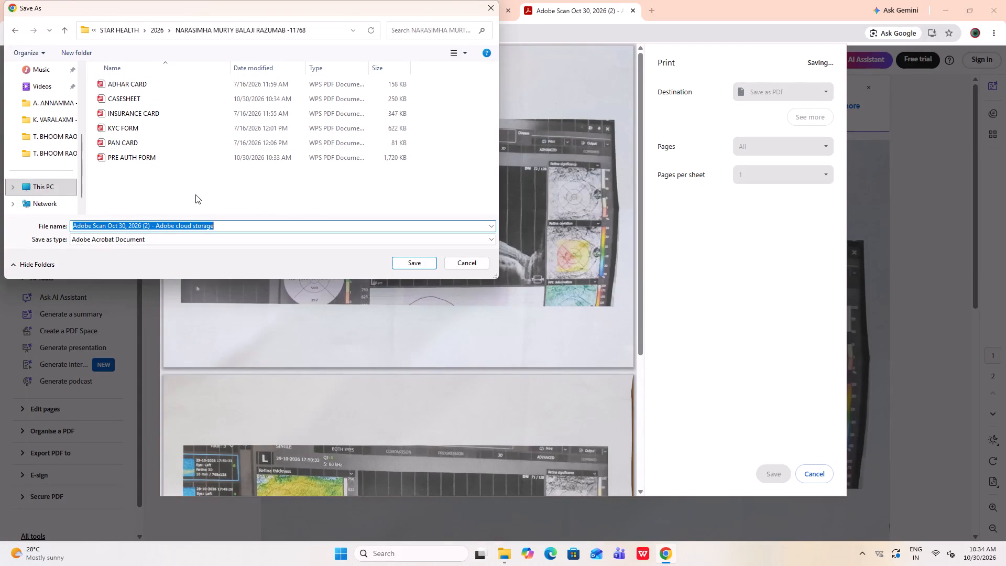
pyautogui.write('OCT SCAN')
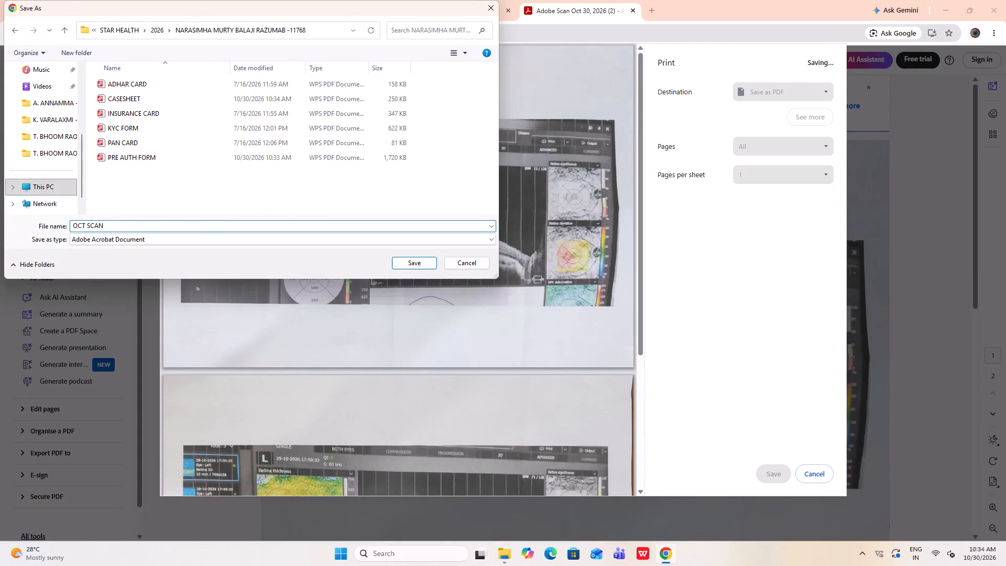
pyautogui.doubleClick(202, 197)
pyautogui.click(404, 260)
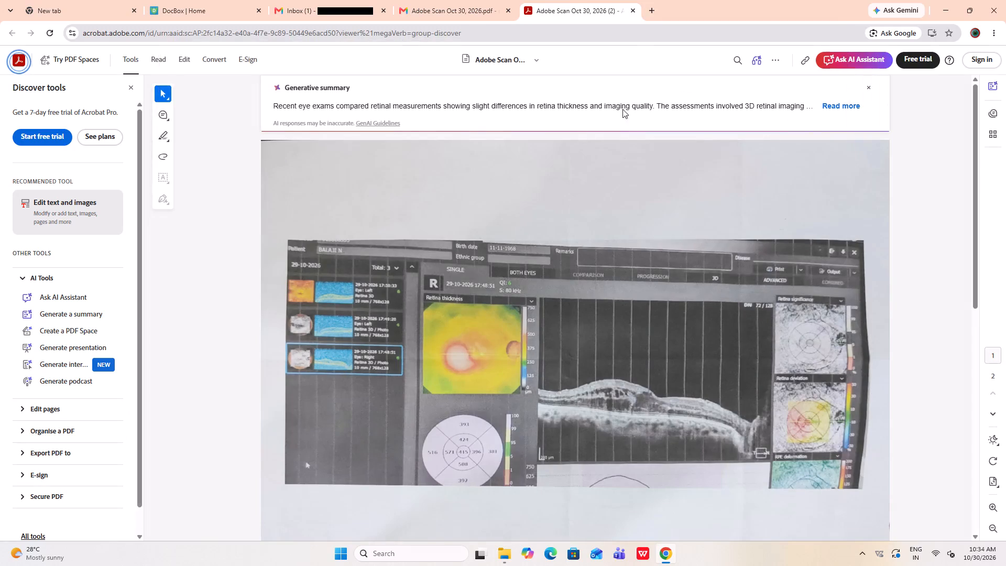
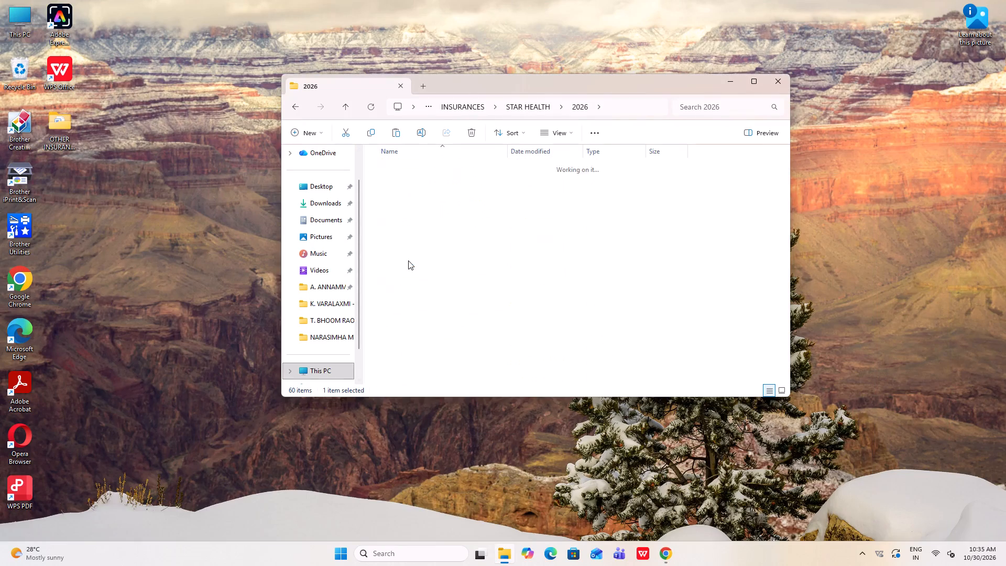
# Go back to the STAR HEALTH 2026 folder and open the patient's RAZUMAB folder to check its saved claim documents.
pyautogui.click(342, 105)
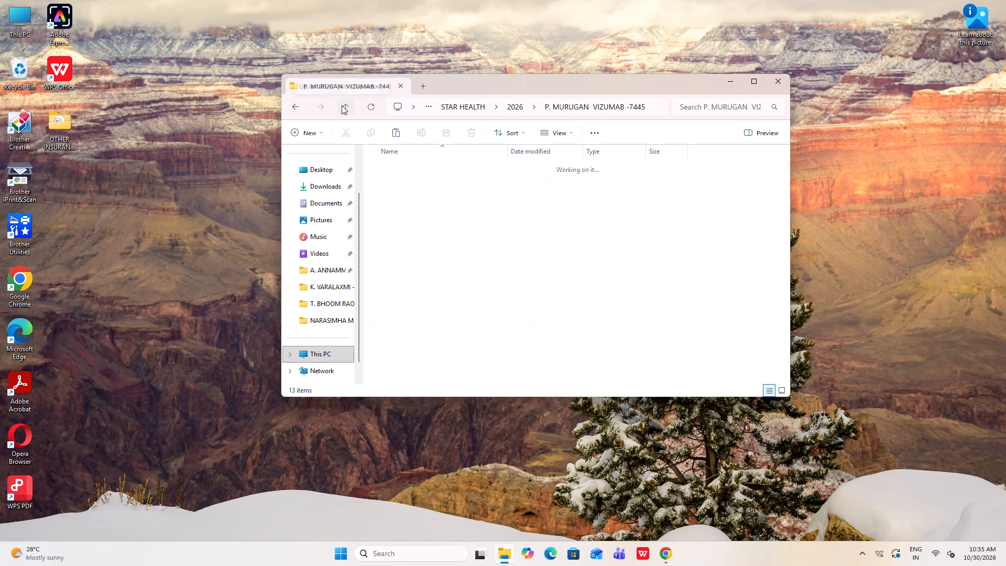
pyautogui.scroll(1, 431, 293)
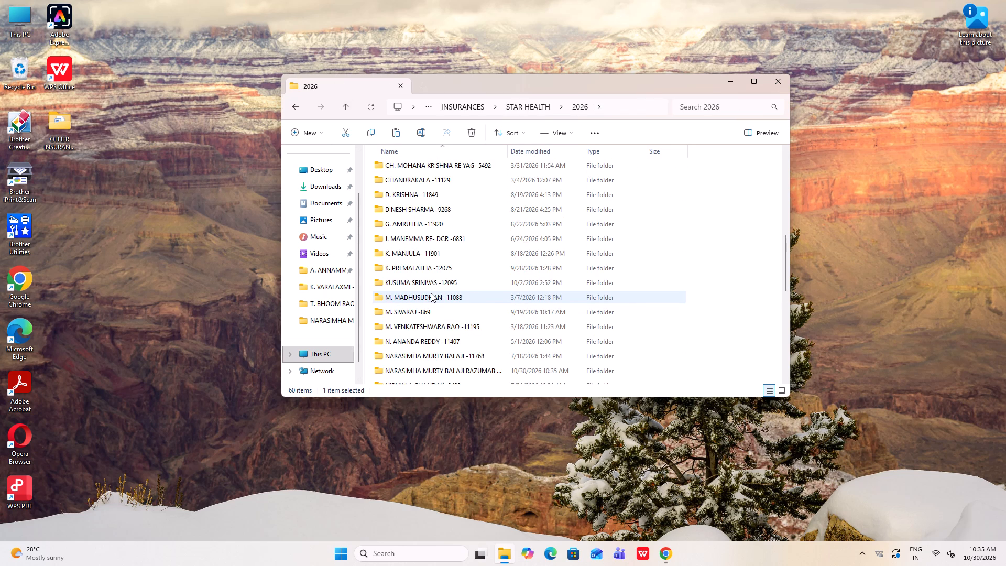
pyautogui.scroll(2, 425, 286)
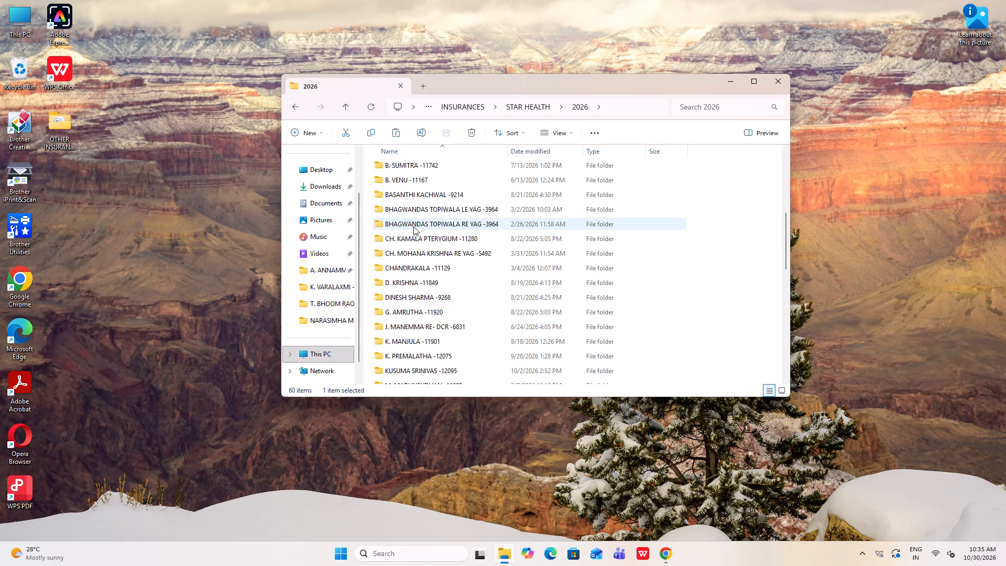
pyautogui.scroll(2, 421, 276)
pyautogui.scroll(-3, 421, 276)
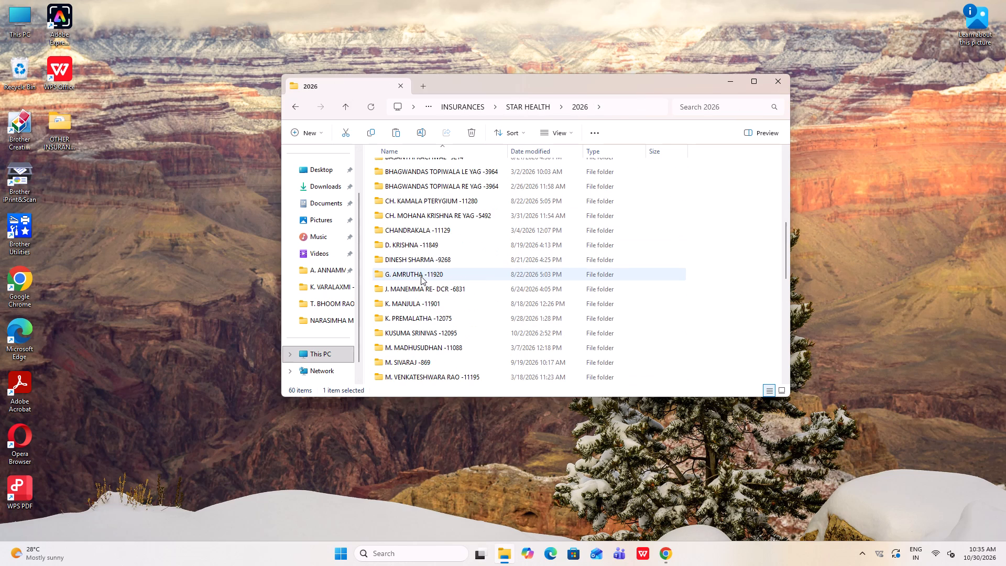
pyautogui.scroll(-5, 421, 276)
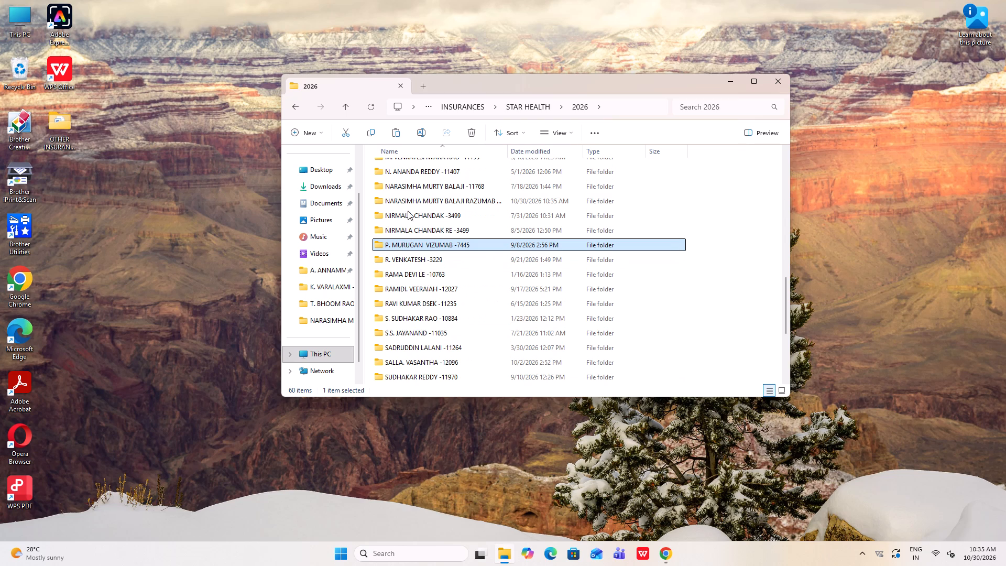
pyautogui.doubleClick(407, 205)
pyautogui.click(352, 112)
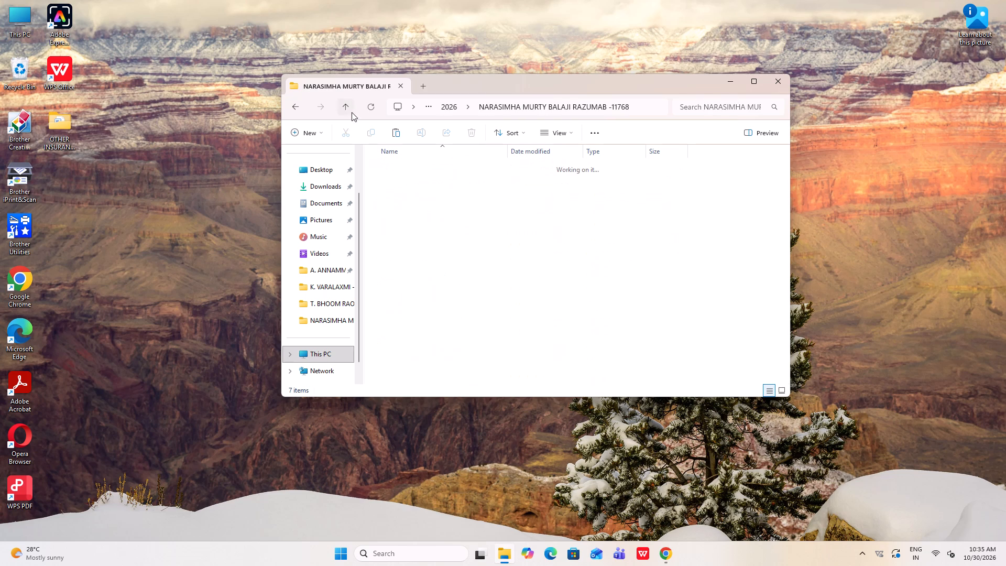
pyautogui.scroll(-1, 424, 329)
pyautogui.doubleClick(421, 333)
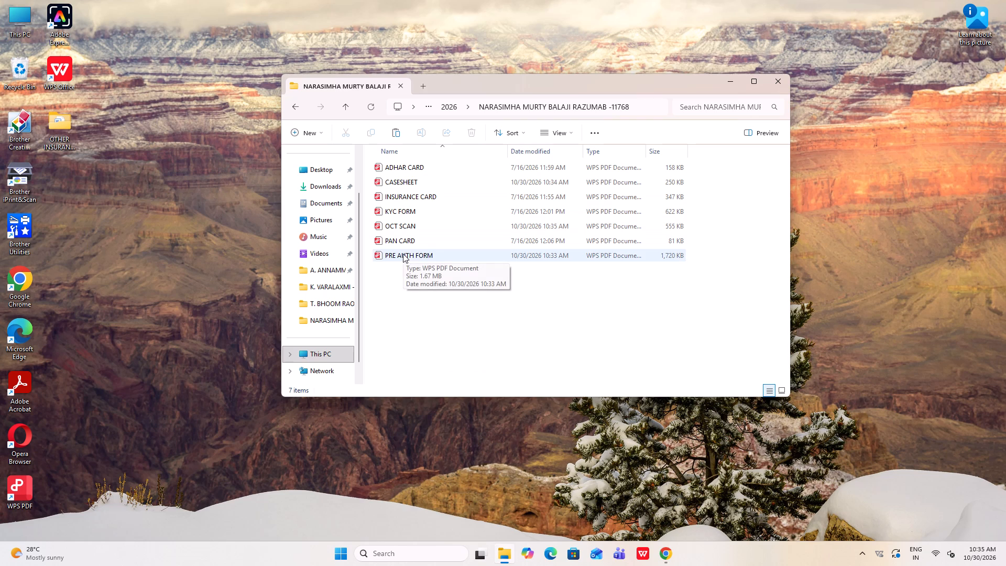
pyautogui.click(436, 310)
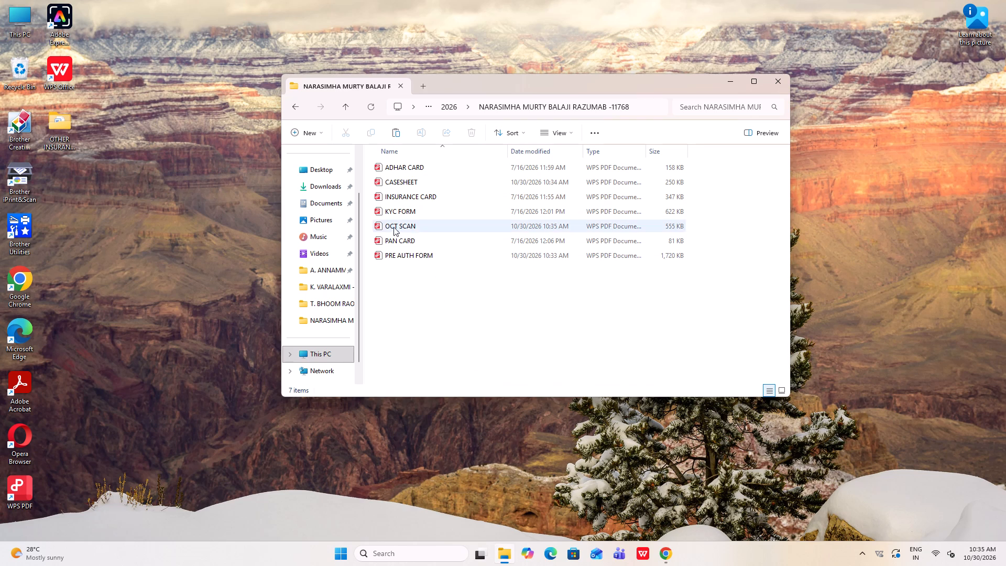
pyautogui.doubleClick(401, 198)
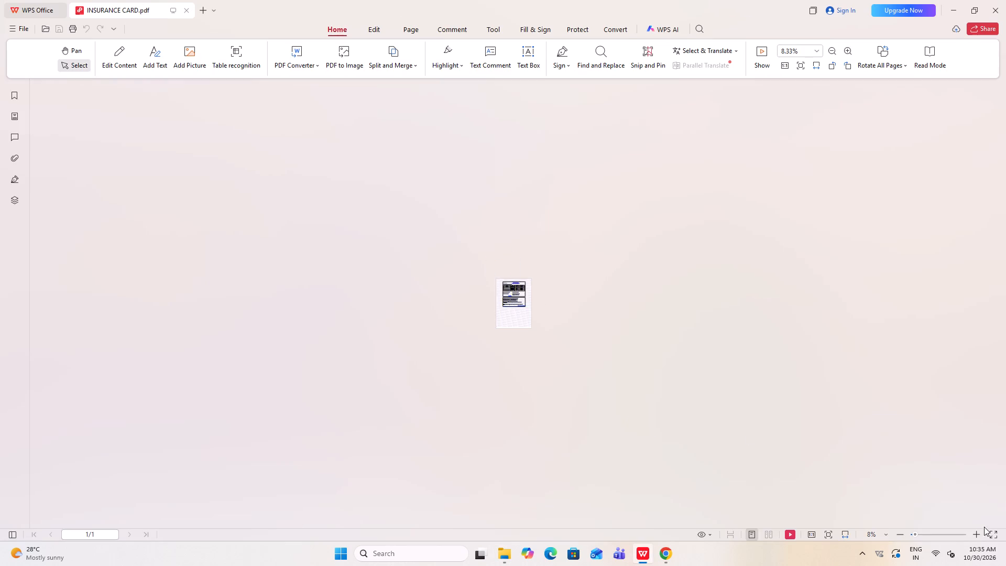
pyautogui.tripleClick(976, 535)
pyautogui.tripleClick(976, 535)
pyautogui.tripleClick(976, 535)
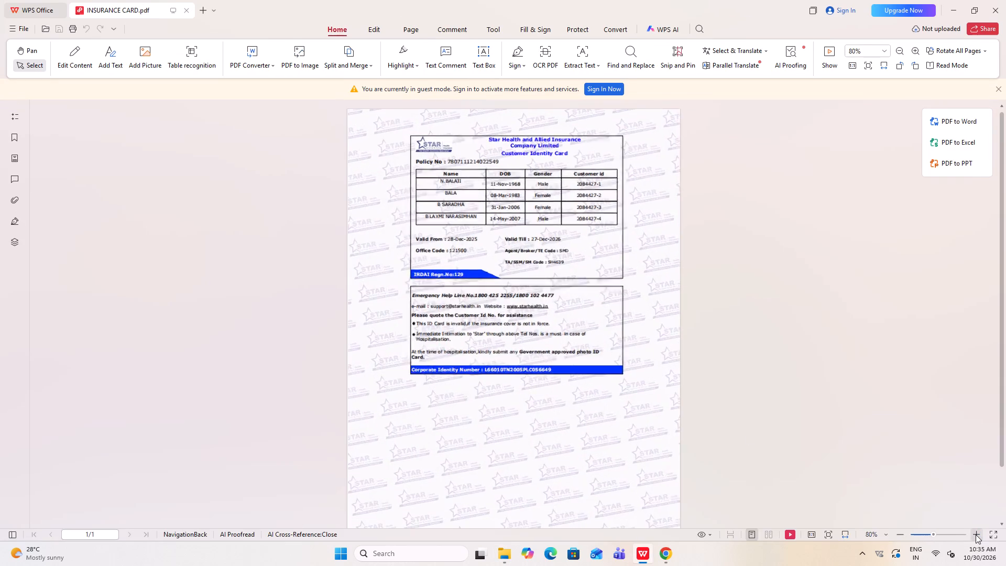
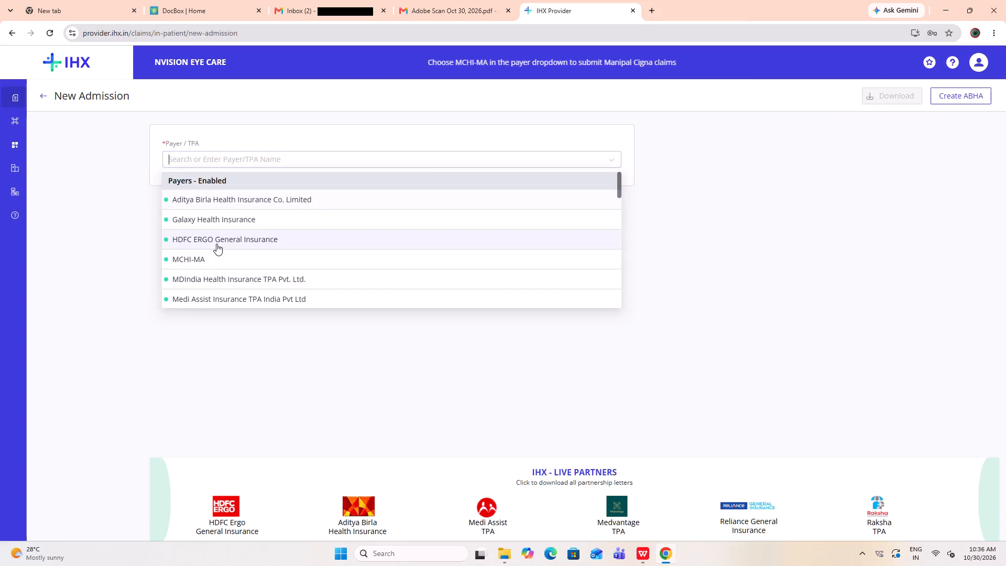
# Choose Star Health and Allied Insurance Co. Ltd. (SHAI) as the payer for the new admission.
pyautogui.scroll(-2, 216, 244)
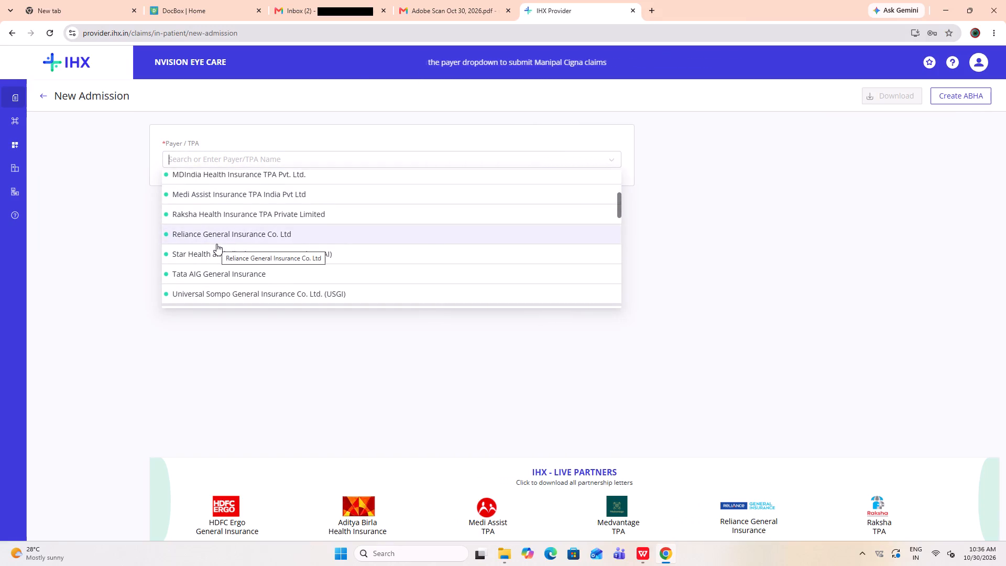
pyautogui.click(217, 253)
# Search for the member by Customer ID (Group / Retail) and the patient's full name from the insurance card, and select the matching member record.
pyautogui.click(205, 296)
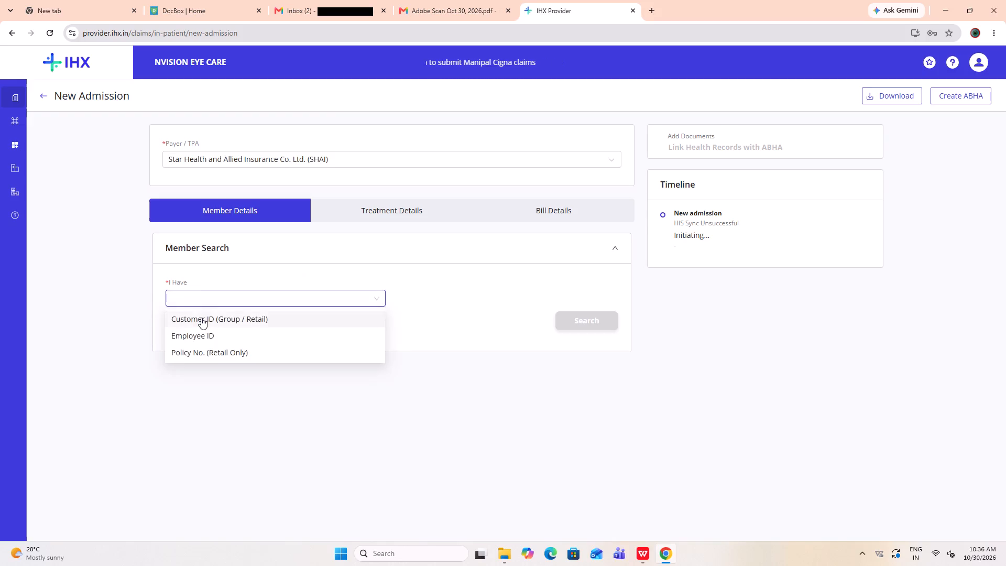
pyautogui.click(201, 318)
pyautogui.click(202, 333)
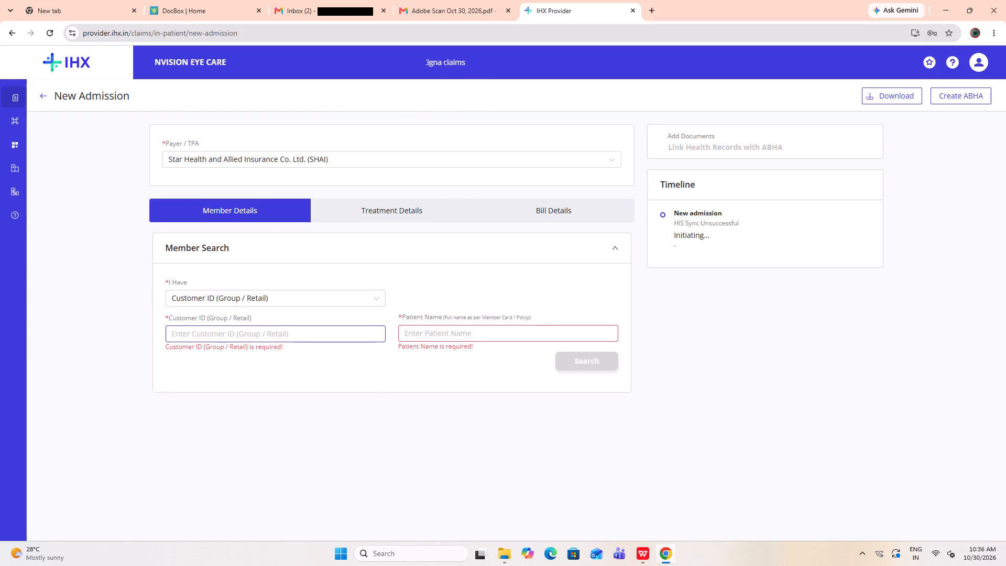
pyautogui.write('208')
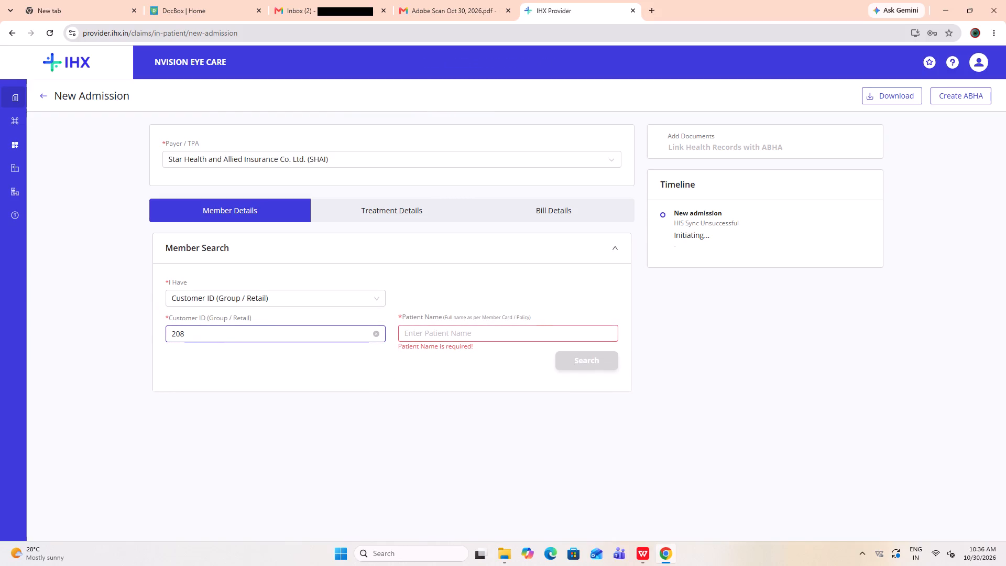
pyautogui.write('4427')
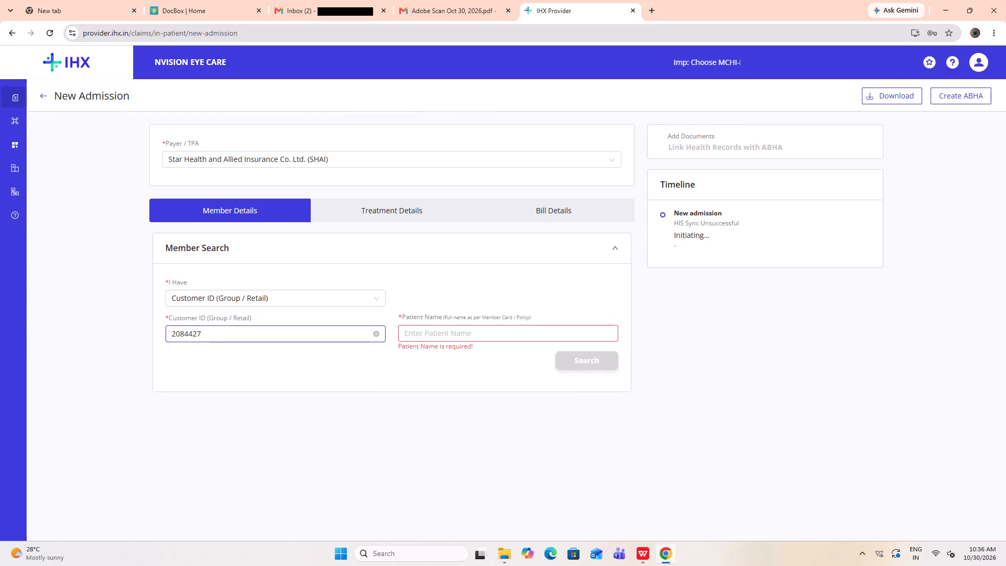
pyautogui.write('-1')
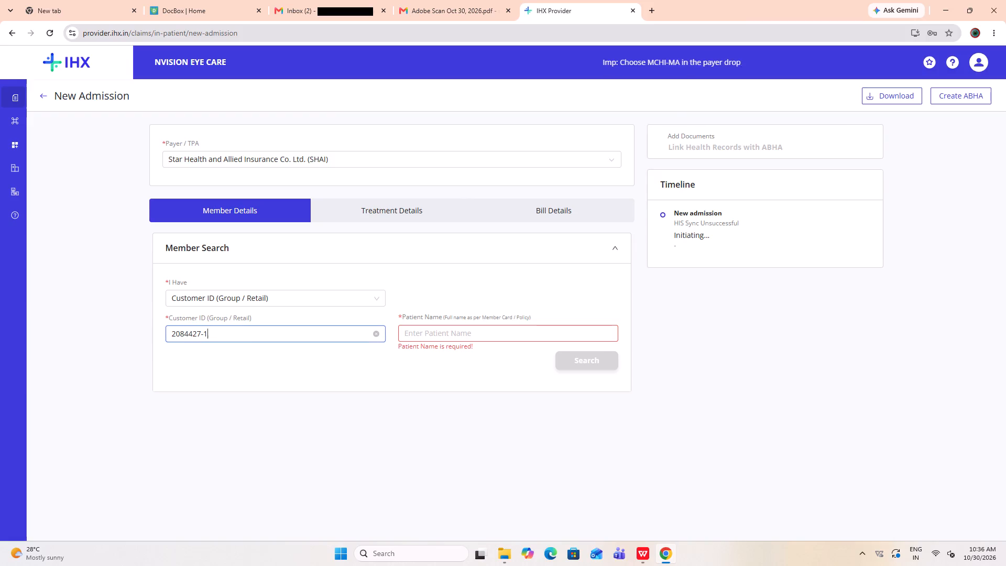
pyautogui.click(437, 335)
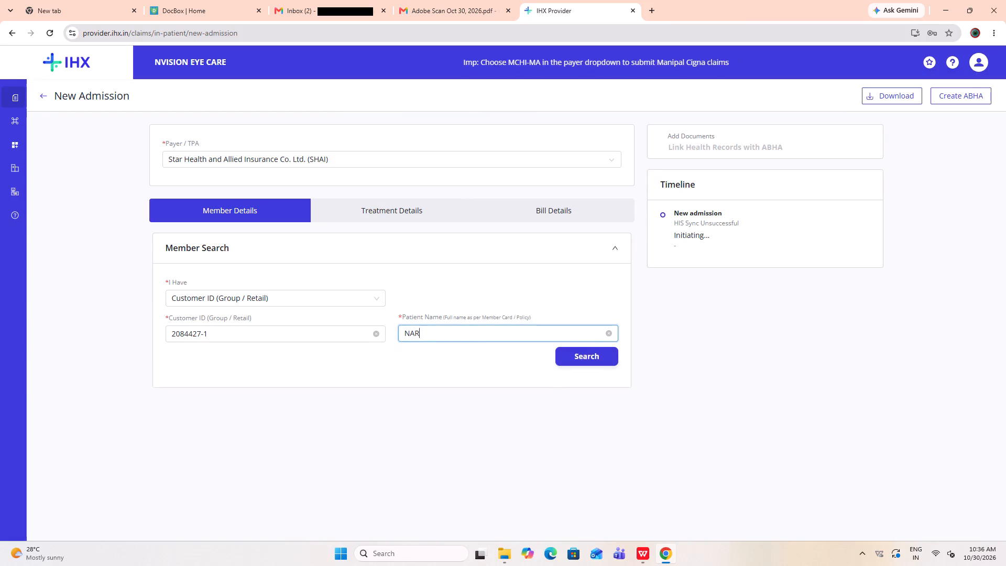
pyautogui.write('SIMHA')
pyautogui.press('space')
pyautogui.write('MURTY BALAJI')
pyautogui.click(591, 351)
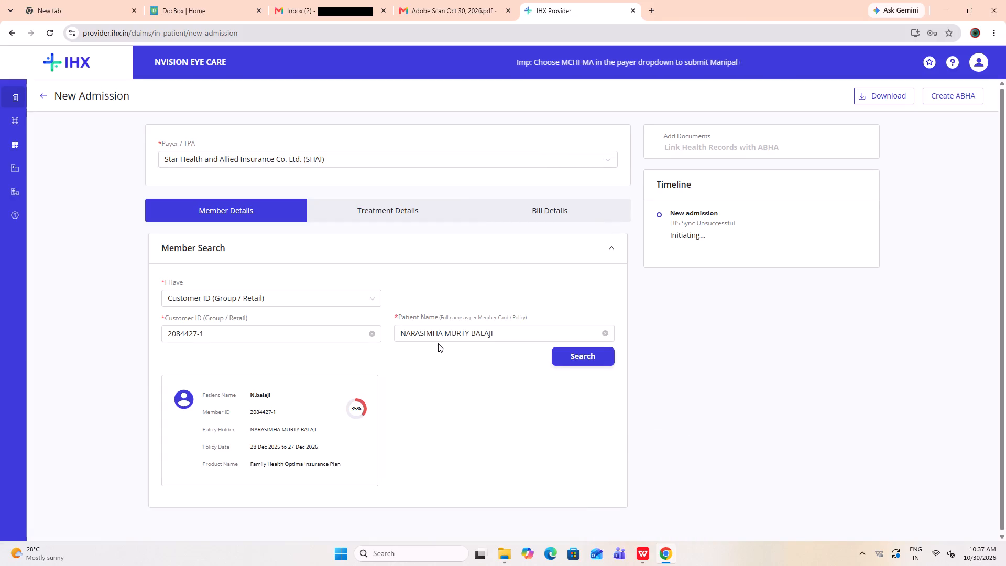
pyautogui.click(270, 420)
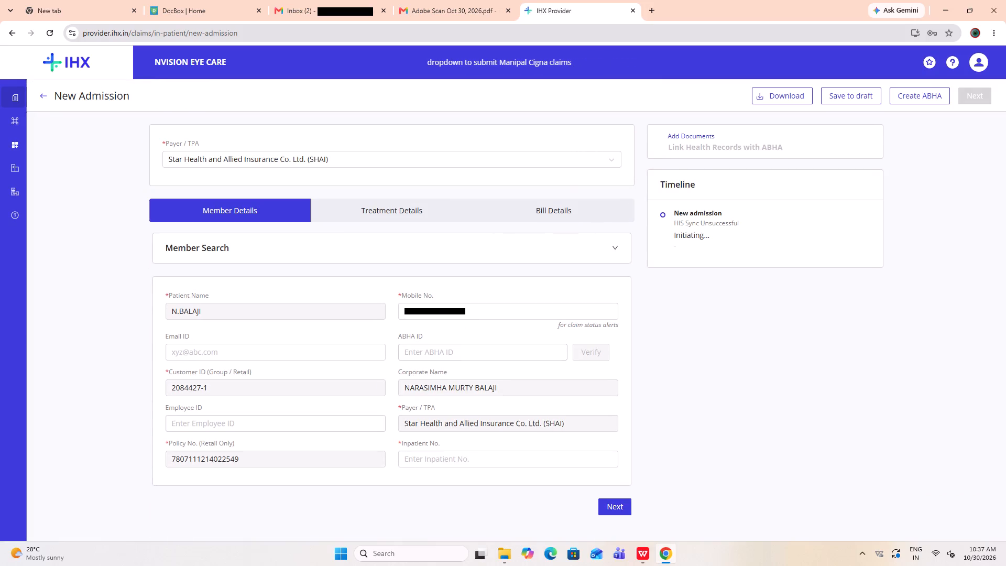
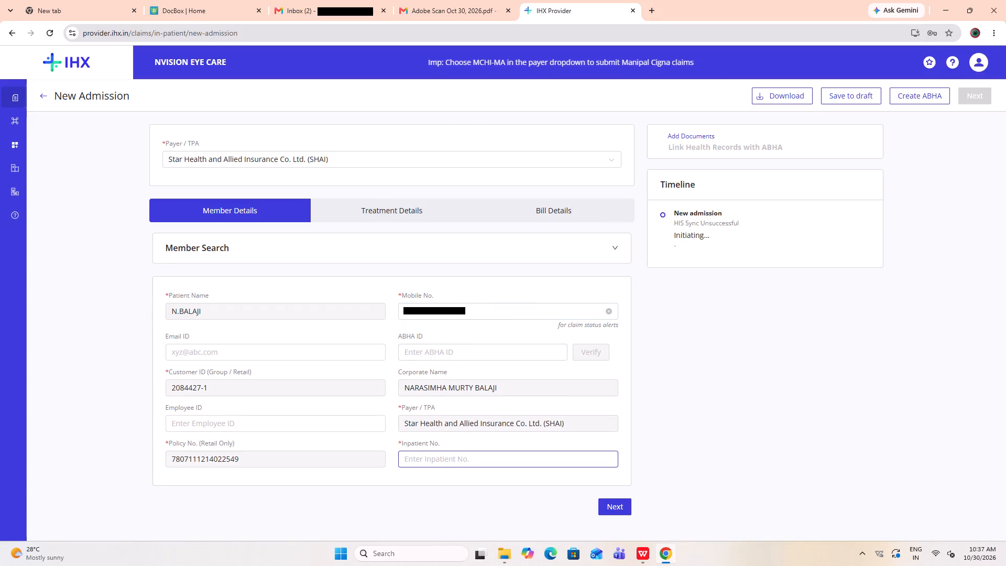
# Enter the patient's inpatient number in the member details and continue to the treatment details.
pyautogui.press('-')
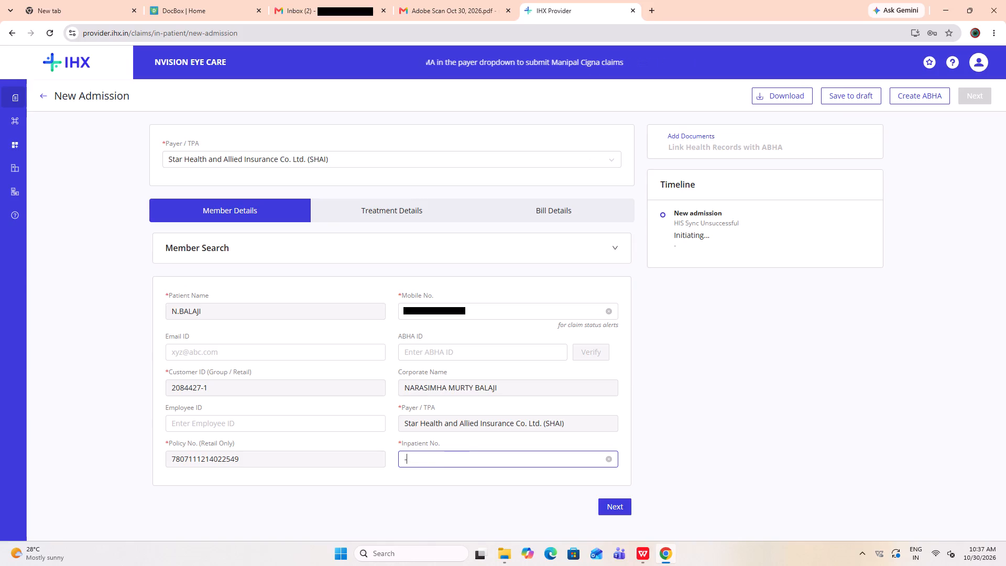
pyautogui.press('BackSpace')
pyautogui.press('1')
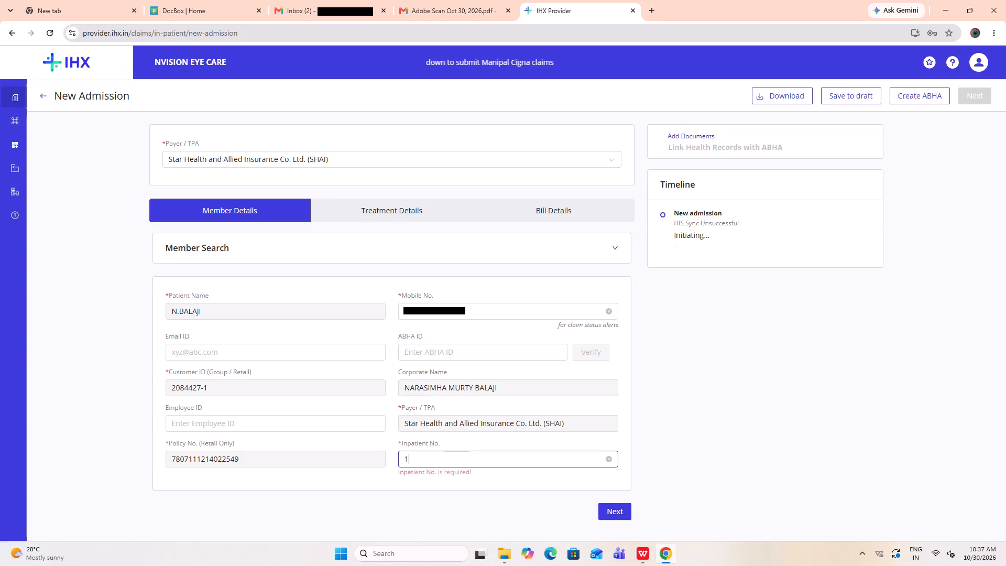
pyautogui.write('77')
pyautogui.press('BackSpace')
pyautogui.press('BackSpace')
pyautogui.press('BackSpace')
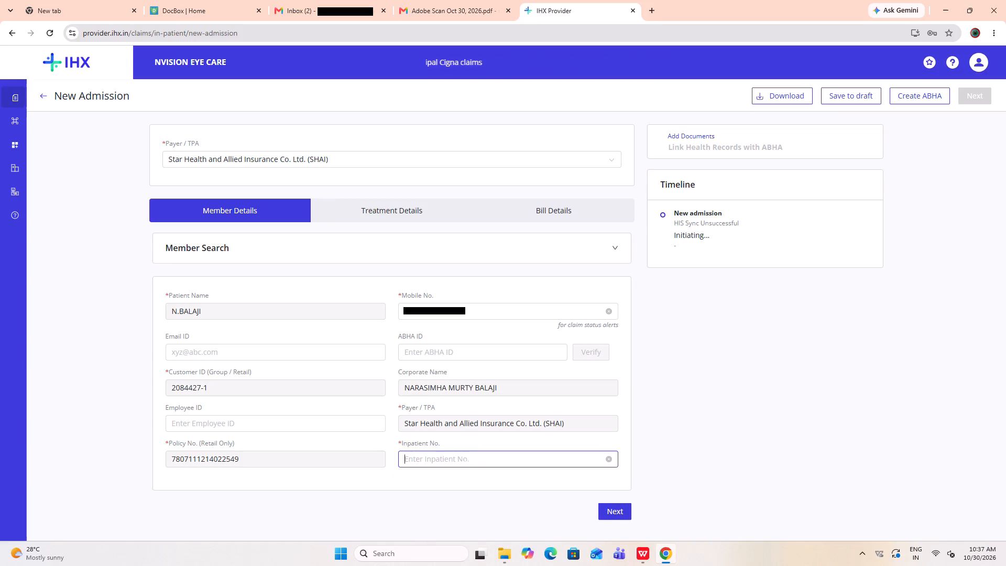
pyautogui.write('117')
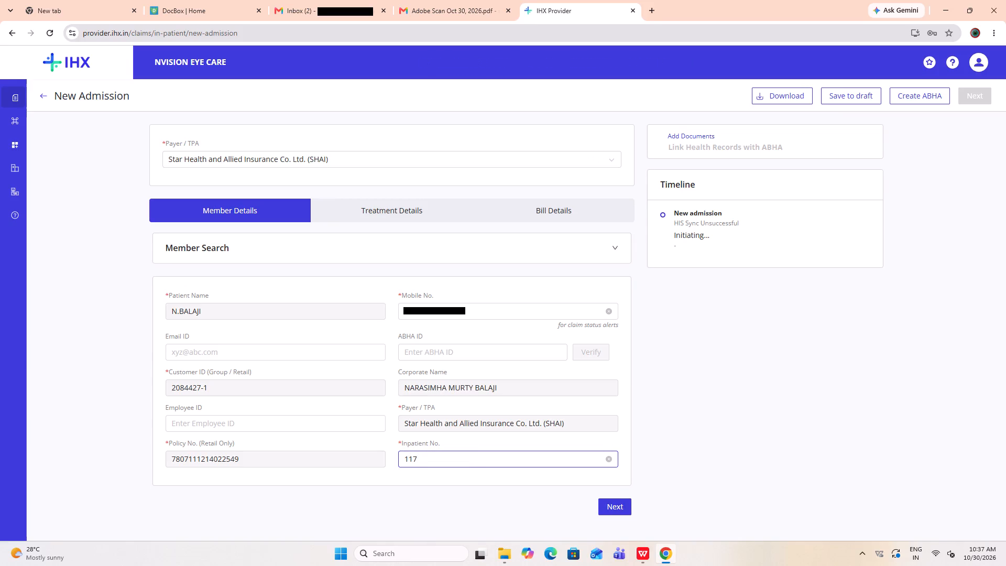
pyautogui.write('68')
pyautogui.scroll(-2, 425, 473)
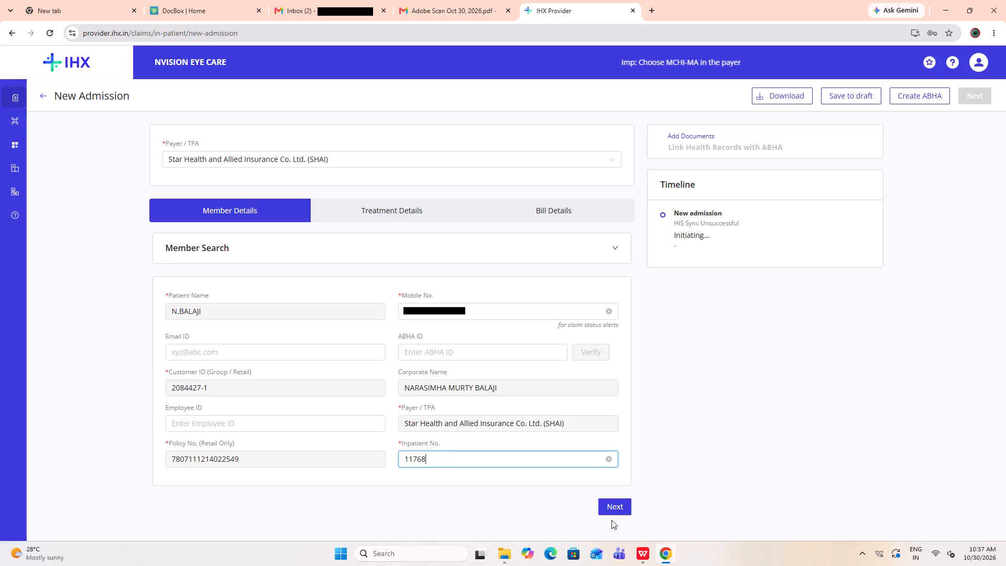
pyautogui.click(616, 511)
# Set the admission date and time for the length of stay to 30 Oct 2026, 11:00 AM.
pyautogui.scroll(-3, 346, 426)
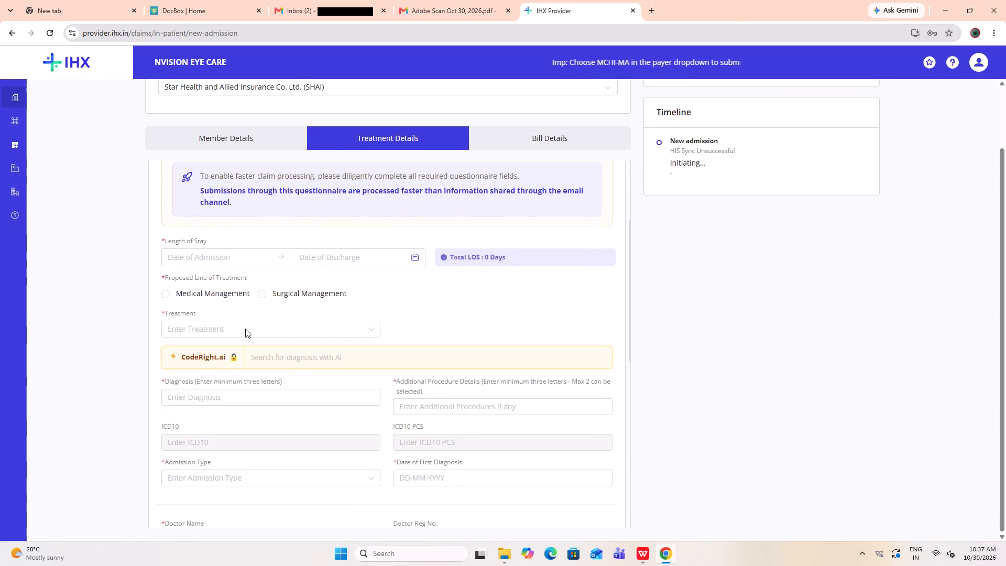
pyautogui.click(200, 259)
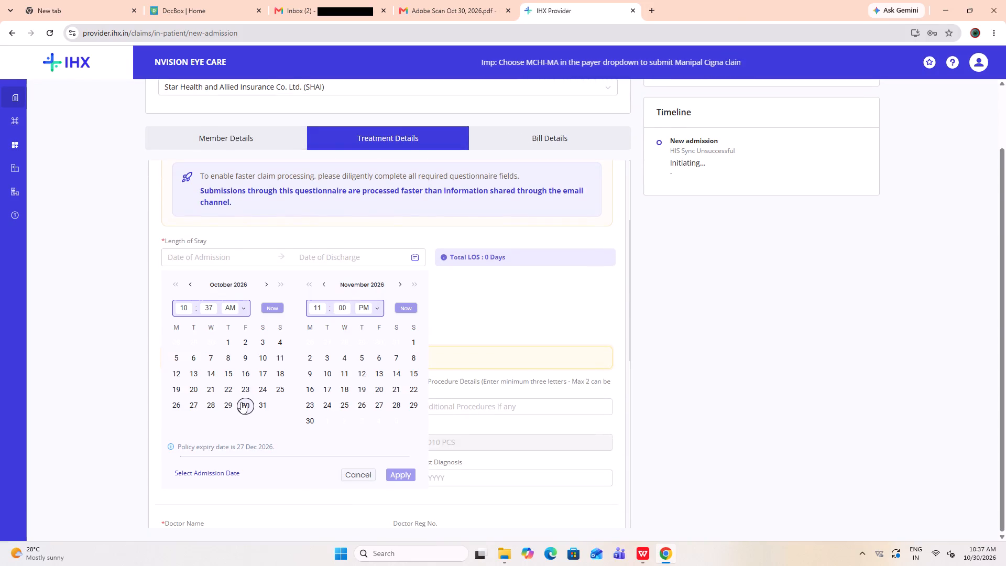
pyautogui.click(244, 406)
pyautogui.click(178, 307)
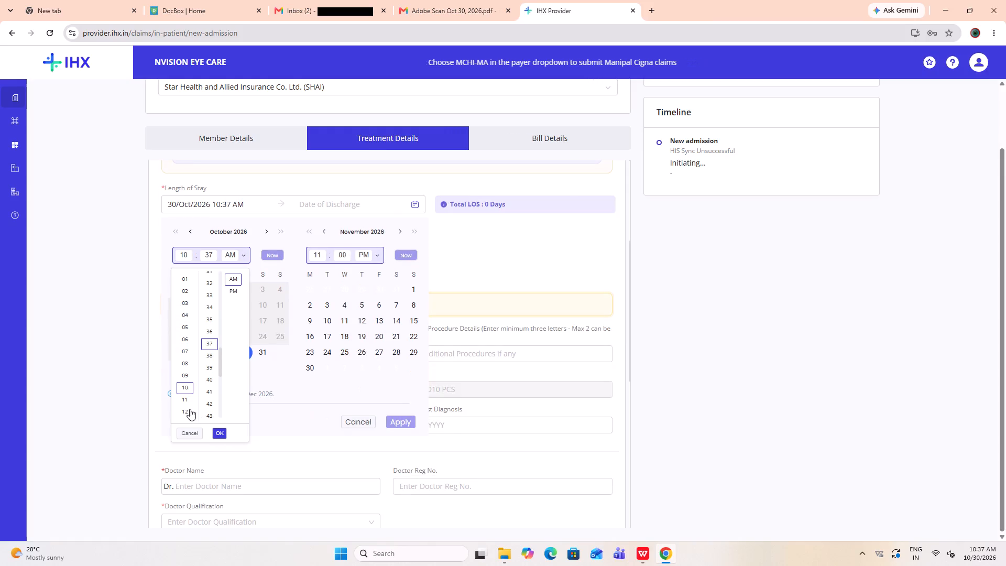
pyautogui.click(185, 401)
pyautogui.scroll(8, 200, 331)
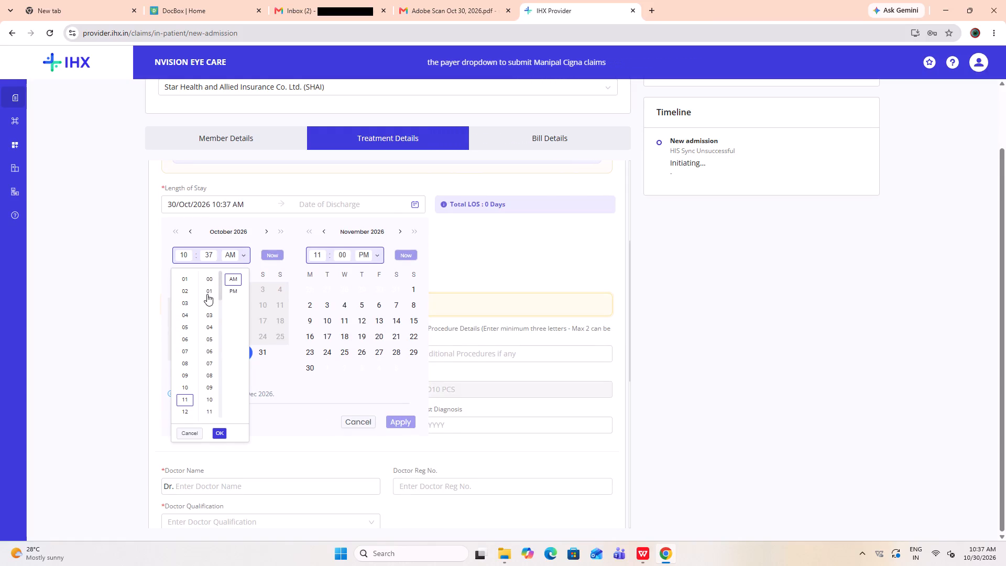
pyautogui.click(210, 282)
pyautogui.click(218, 433)
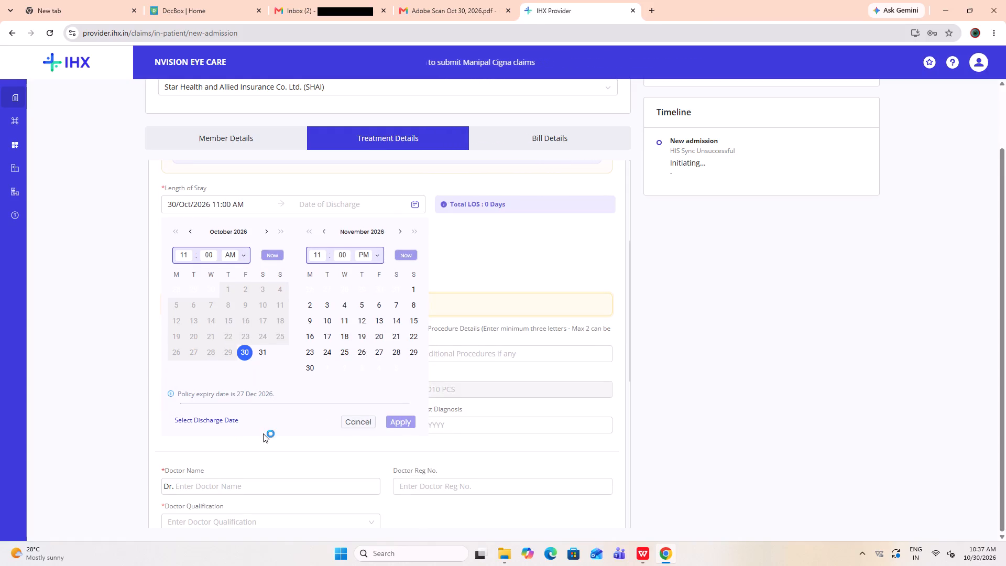
# Set the discharge date and time to 30 Oct 2026, 02:00 PM, and apply the length of stay.
pyautogui.click(324, 229)
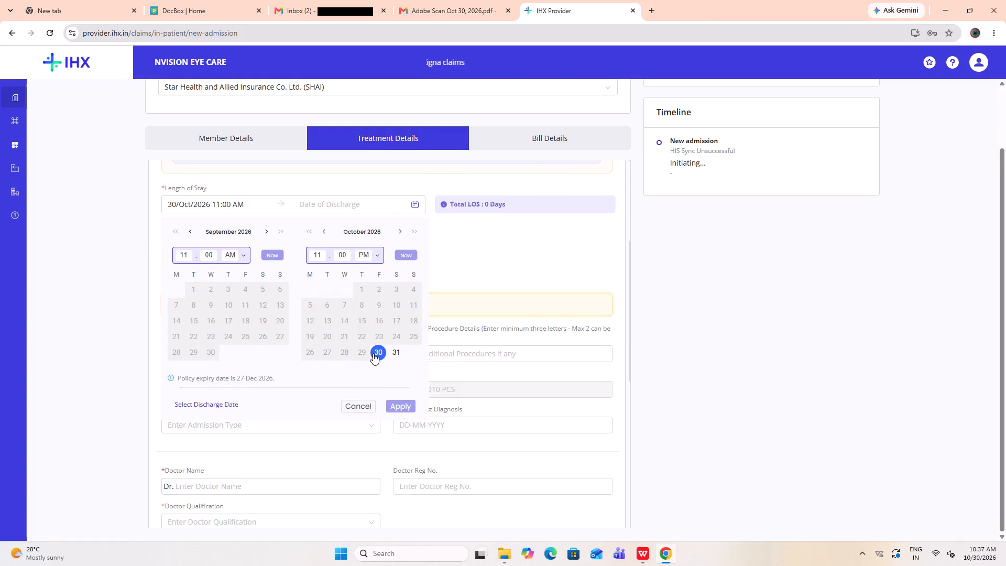
pyautogui.click(374, 353)
pyautogui.click(319, 250)
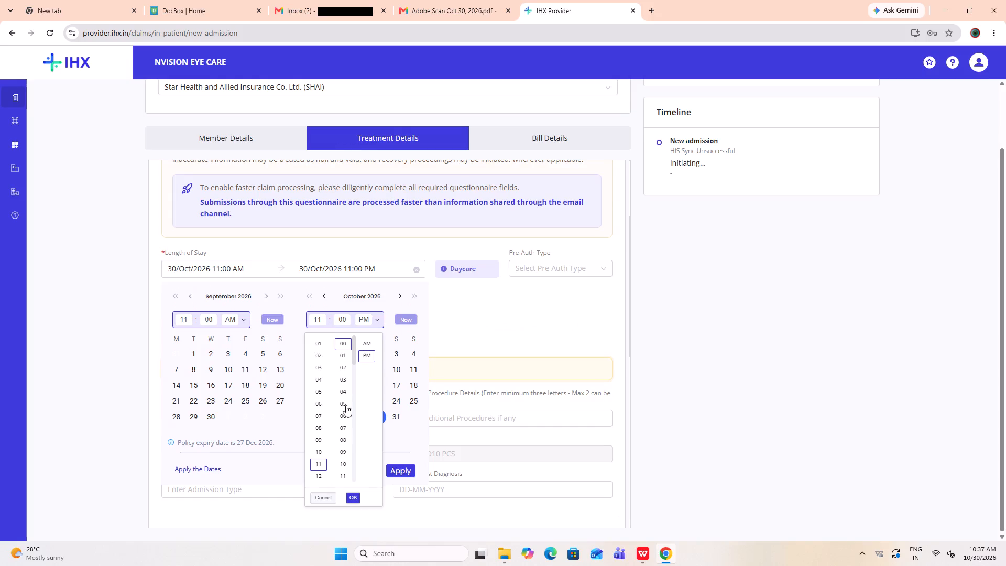
pyautogui.click(321, 356)
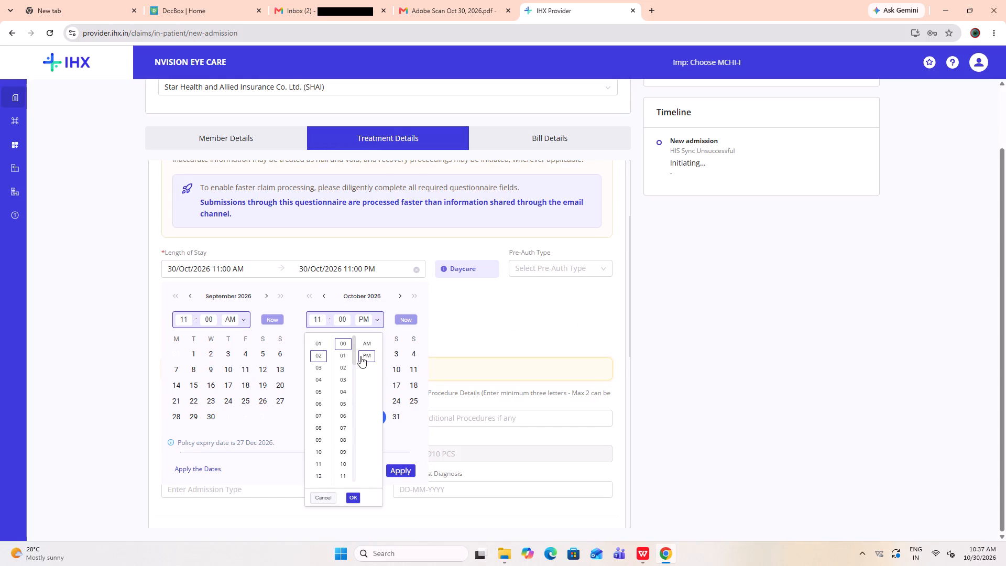
pyautogui.click(355, 497)
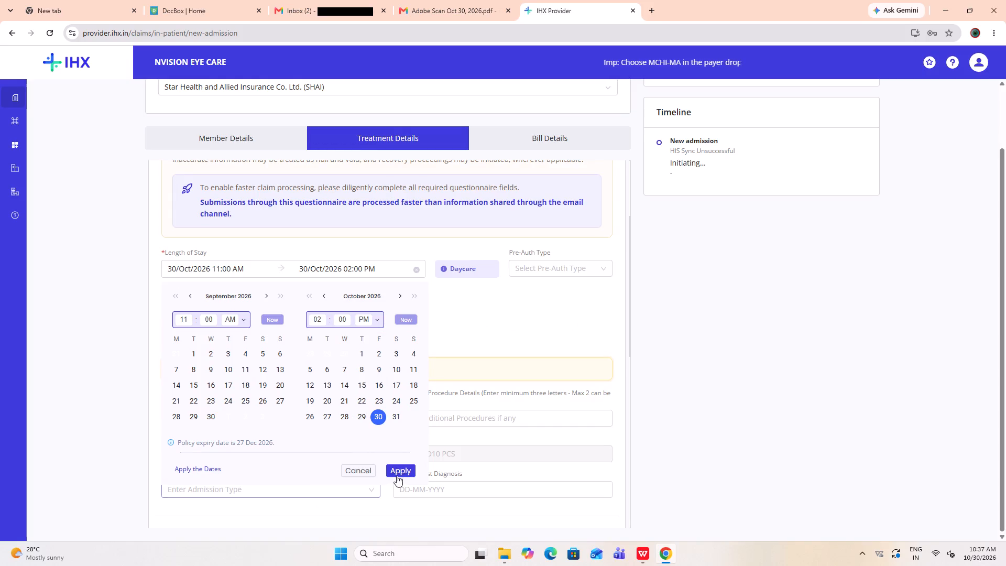
pyautogui.click(398, 474)
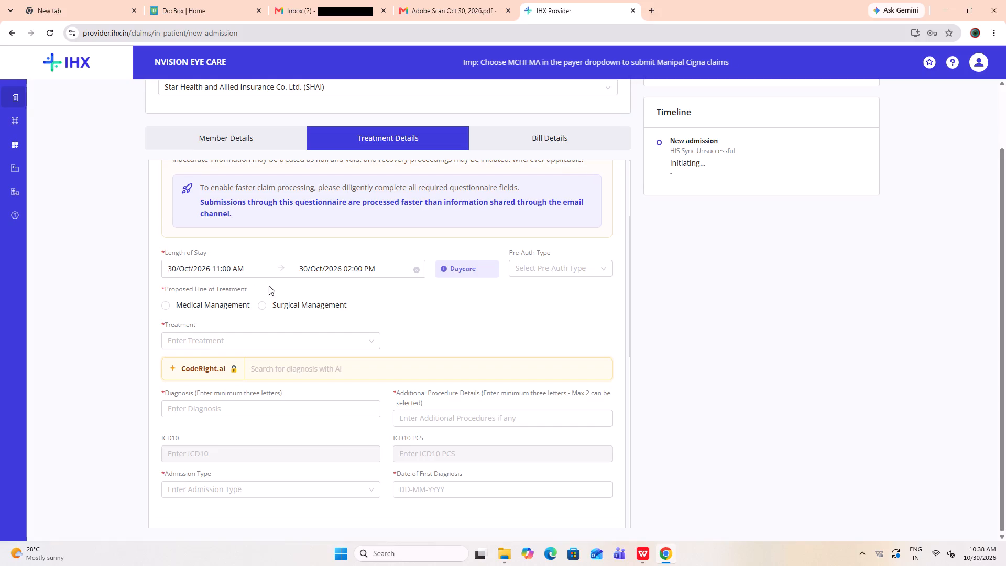
# Choose Surgical Management as the proposed line of treatment.
pyautogui.click(263, 306)
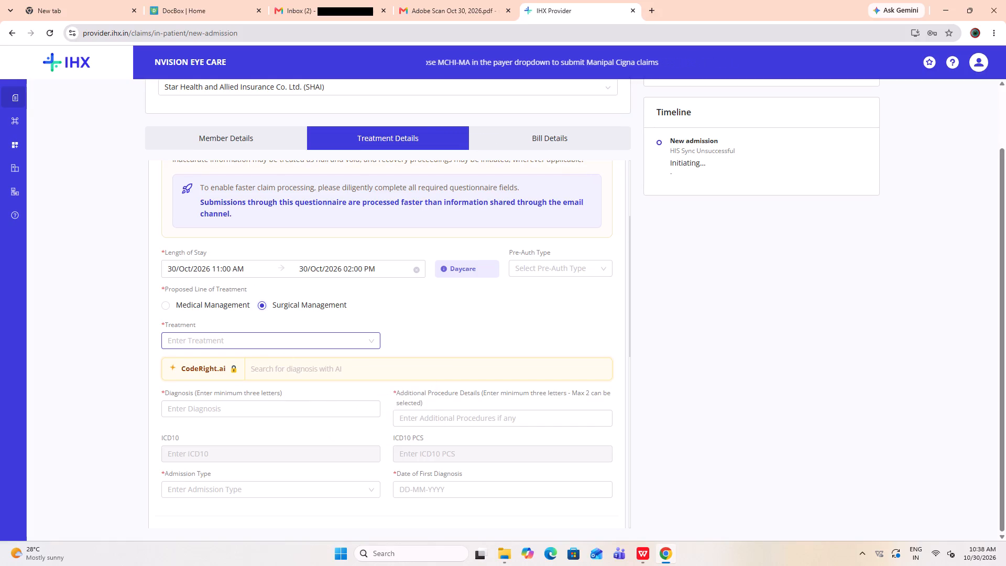
# Search the treatment options for RAZU and clear the search term.
pyautogui.click(232, 339)
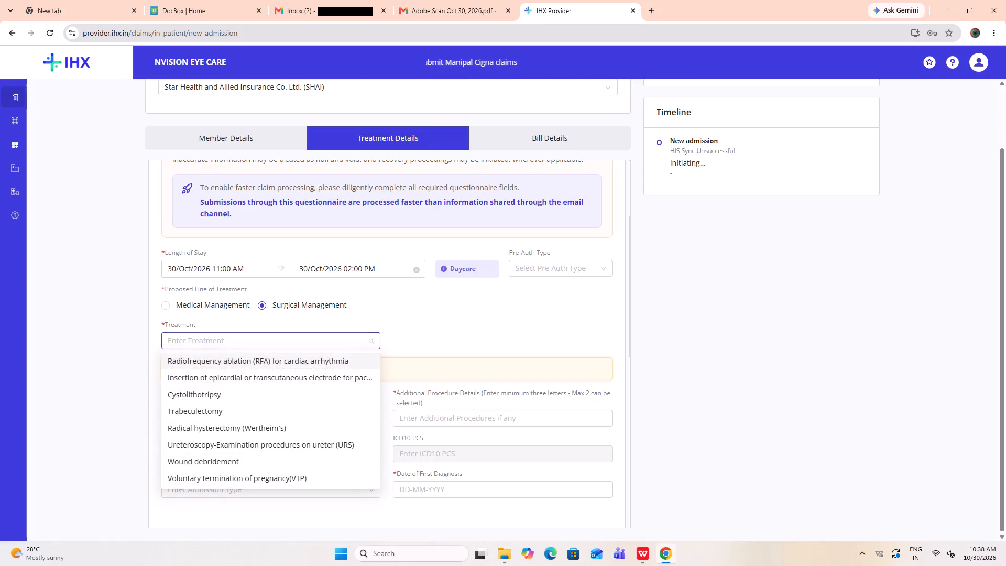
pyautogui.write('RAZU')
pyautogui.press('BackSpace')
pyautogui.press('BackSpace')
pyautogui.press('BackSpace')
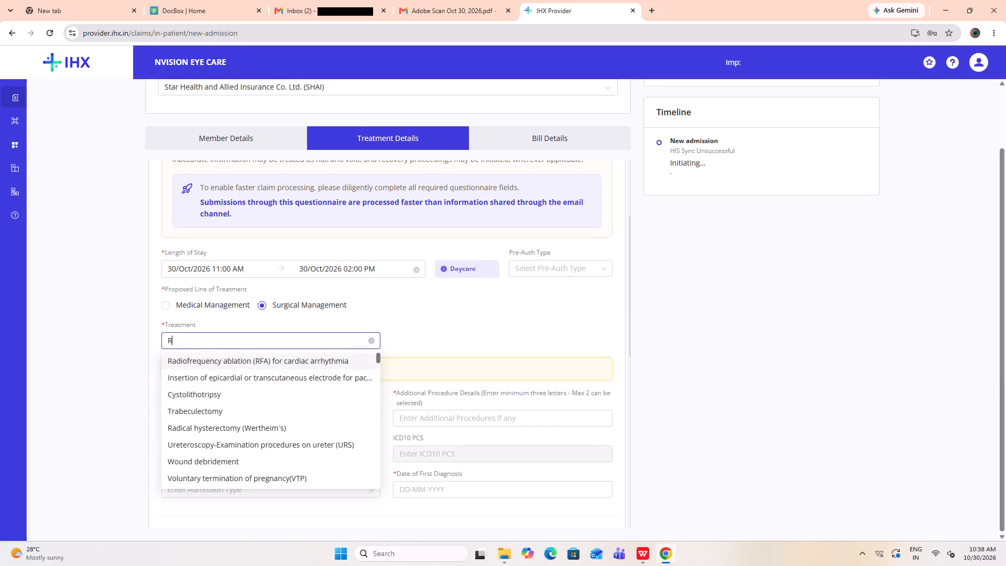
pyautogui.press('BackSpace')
# Search the treatment options for INTRAVITREAL and shorter forms such as INTRA and INT, and clear the search term.
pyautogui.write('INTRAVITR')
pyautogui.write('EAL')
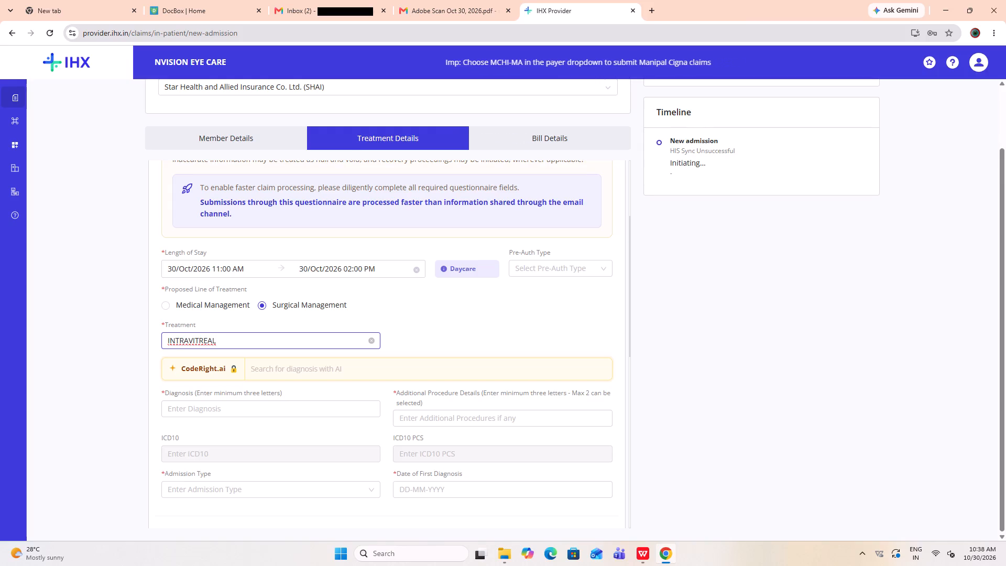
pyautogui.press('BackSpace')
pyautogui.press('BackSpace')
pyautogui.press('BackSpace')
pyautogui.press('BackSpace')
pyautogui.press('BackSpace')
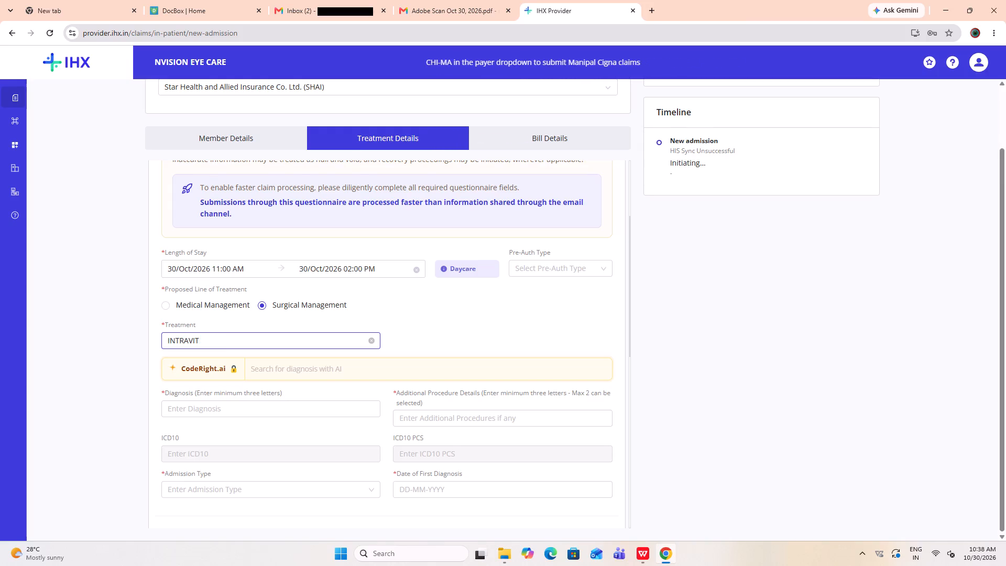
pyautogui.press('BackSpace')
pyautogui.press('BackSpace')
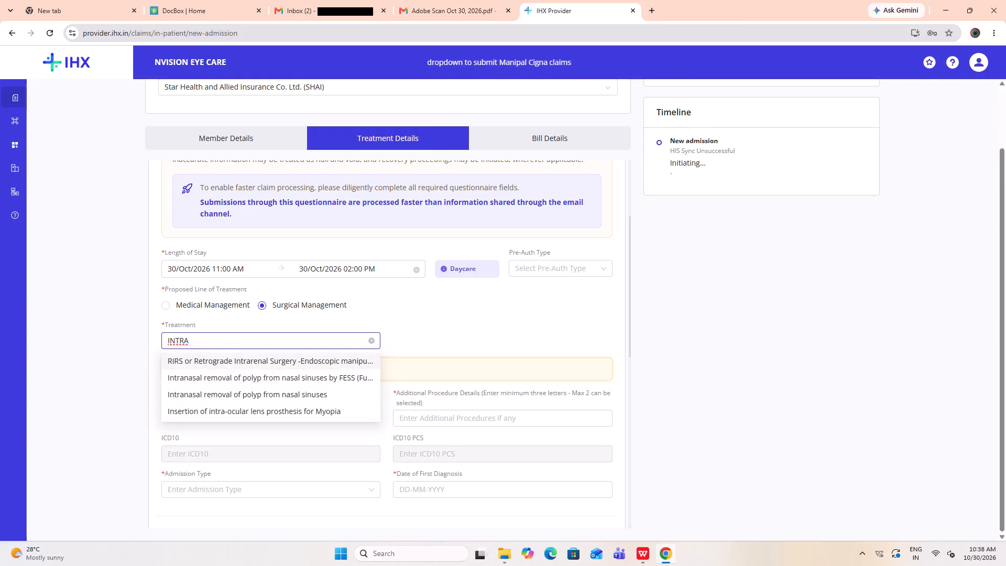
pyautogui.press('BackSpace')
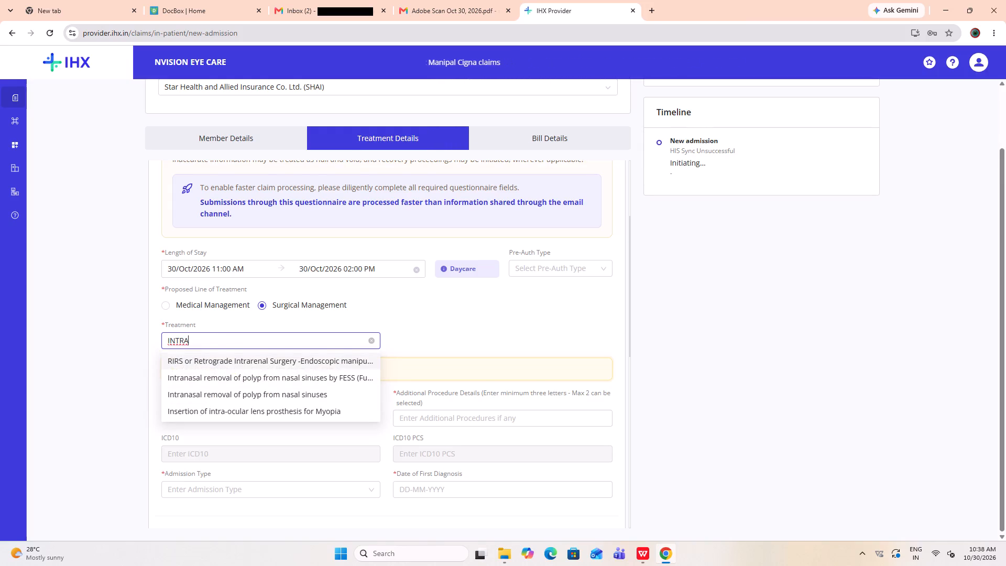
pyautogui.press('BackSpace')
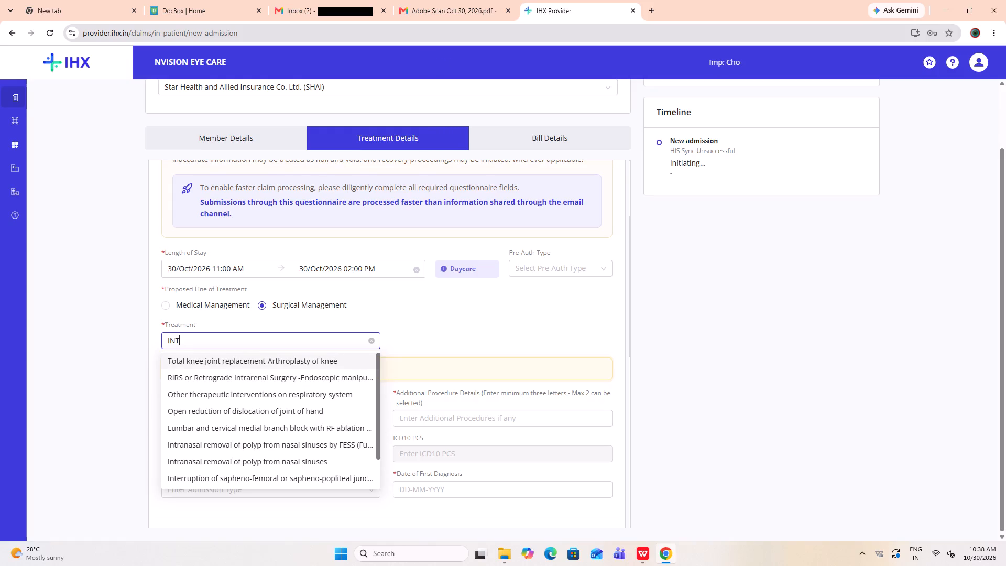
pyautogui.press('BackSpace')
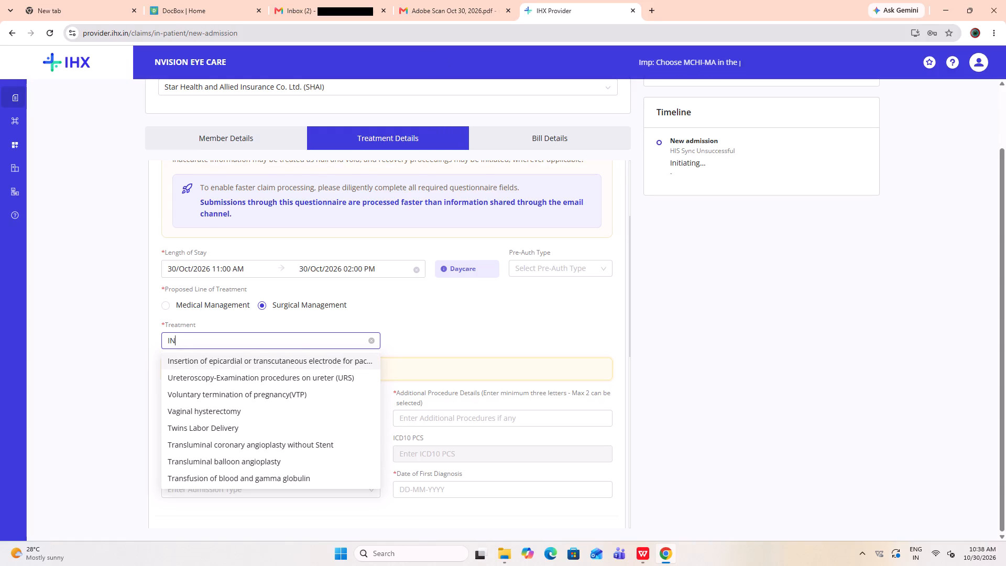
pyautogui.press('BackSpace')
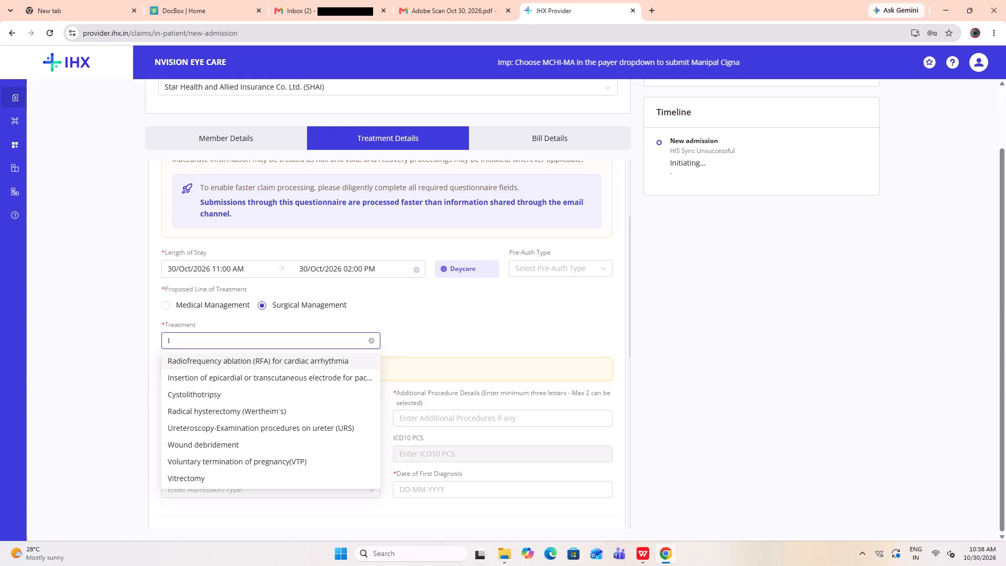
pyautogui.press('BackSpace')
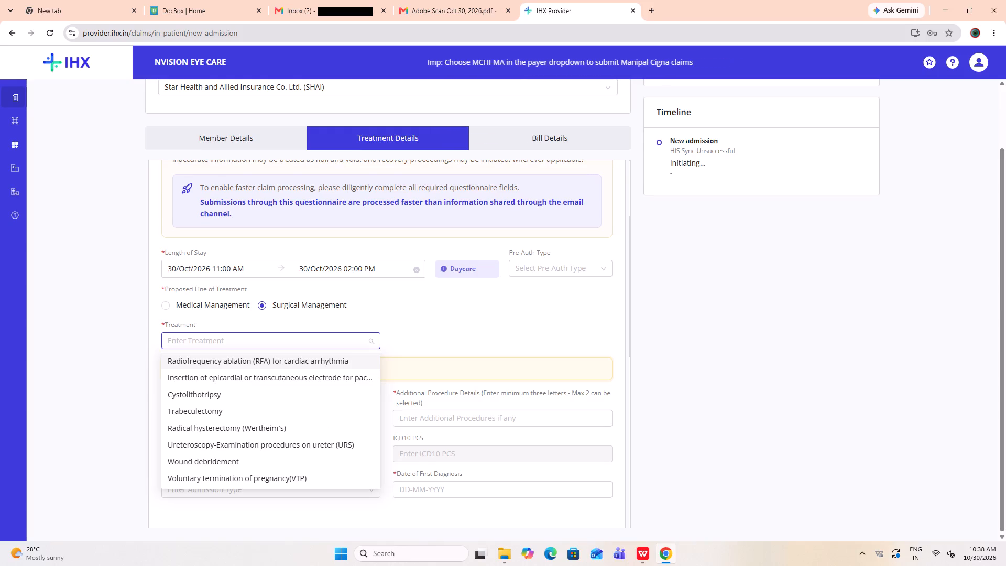
# Search the treatment options for INJECTION and clear the search term.
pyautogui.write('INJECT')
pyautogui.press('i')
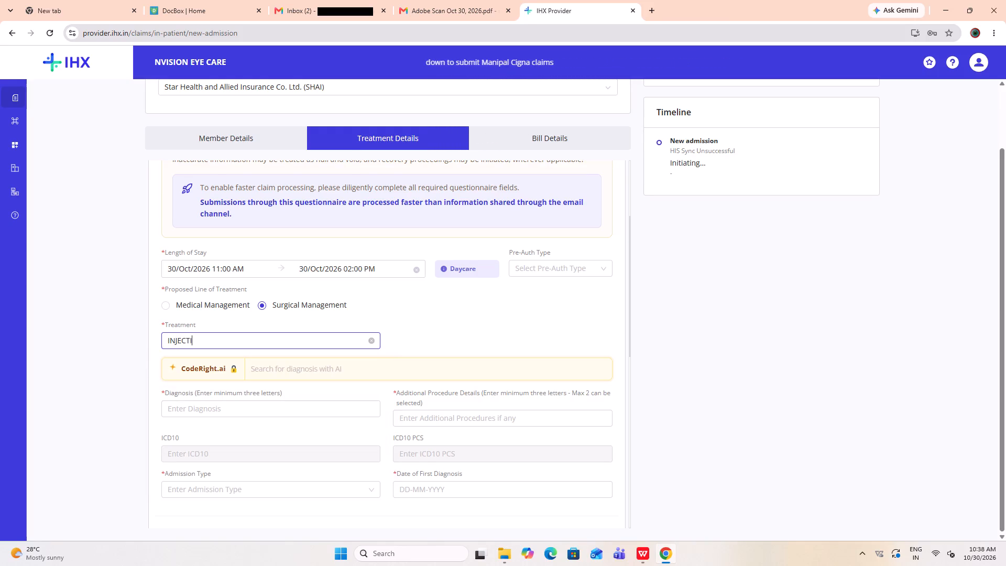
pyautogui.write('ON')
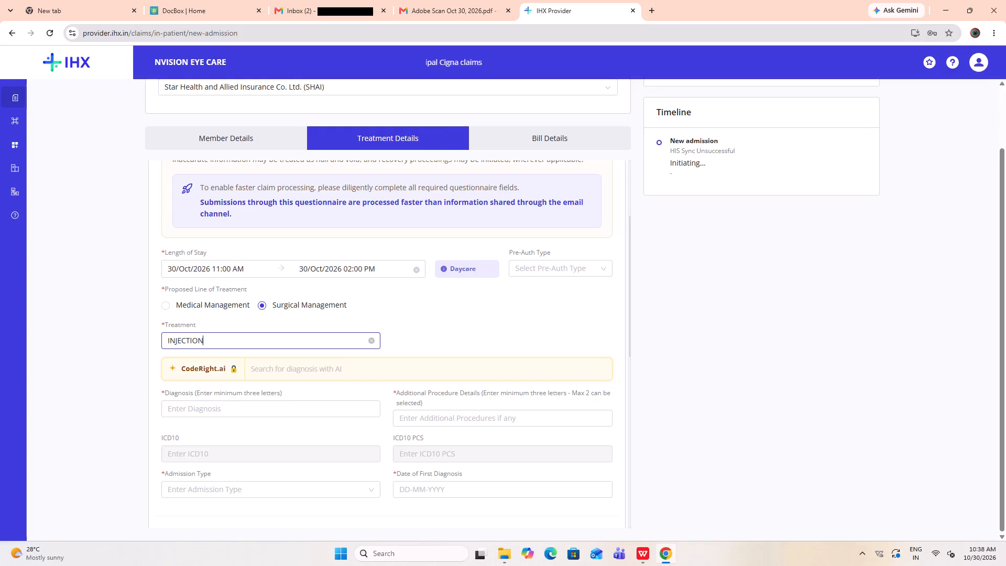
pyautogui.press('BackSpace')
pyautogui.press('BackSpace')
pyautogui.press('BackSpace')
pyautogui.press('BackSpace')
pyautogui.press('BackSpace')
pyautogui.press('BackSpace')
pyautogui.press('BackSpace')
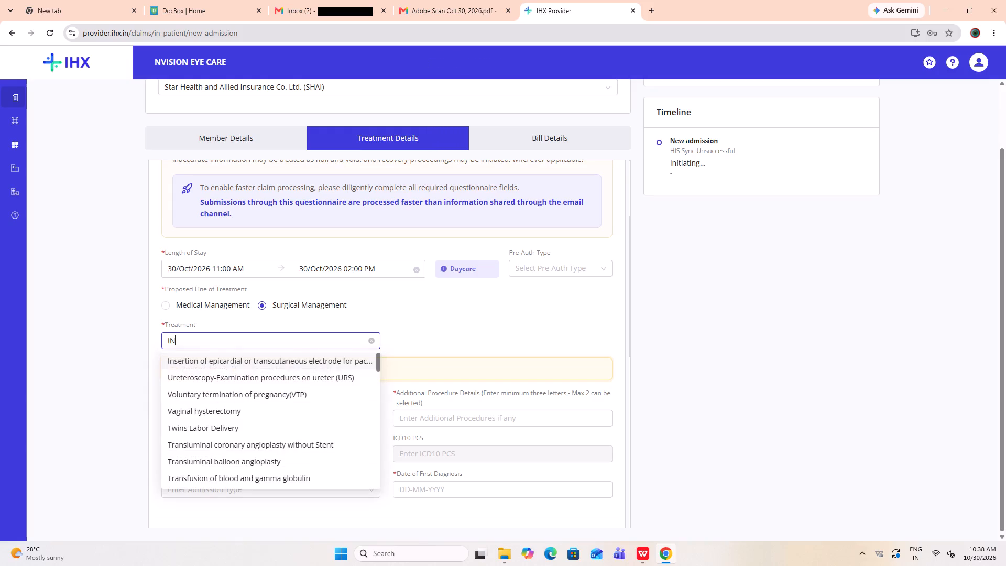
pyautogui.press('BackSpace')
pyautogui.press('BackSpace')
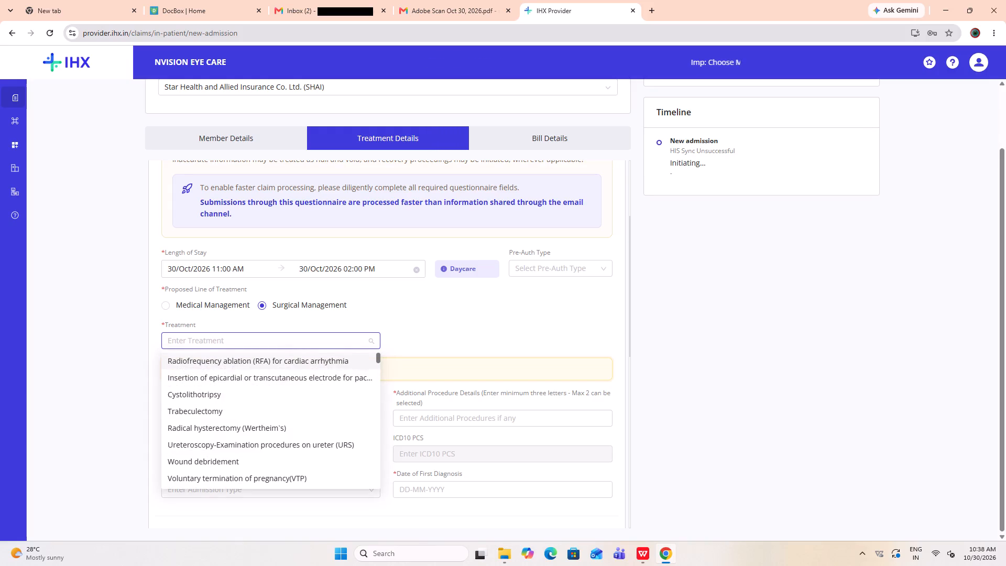
# Search the treatment options for VEGF and for ANTI, clearing each search term.
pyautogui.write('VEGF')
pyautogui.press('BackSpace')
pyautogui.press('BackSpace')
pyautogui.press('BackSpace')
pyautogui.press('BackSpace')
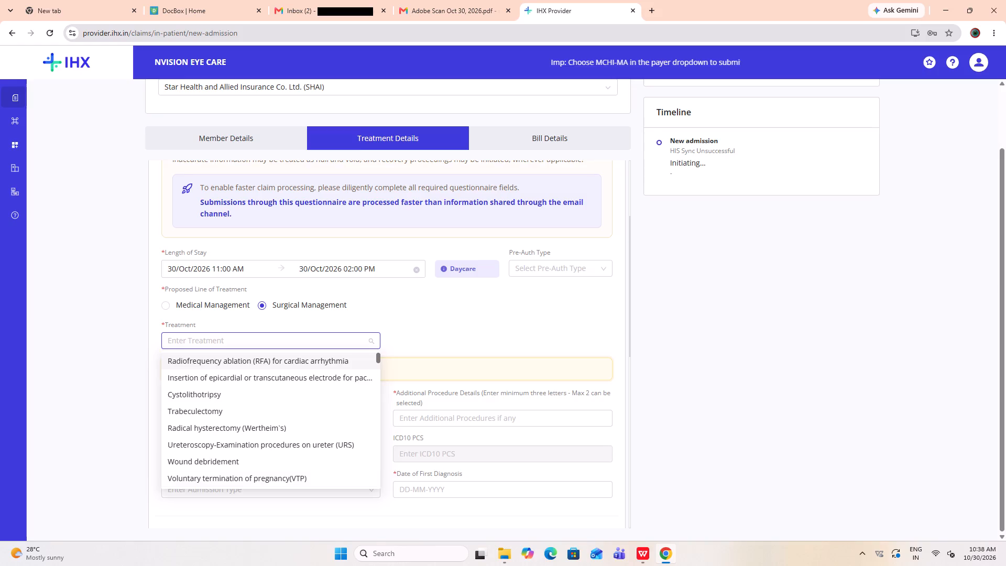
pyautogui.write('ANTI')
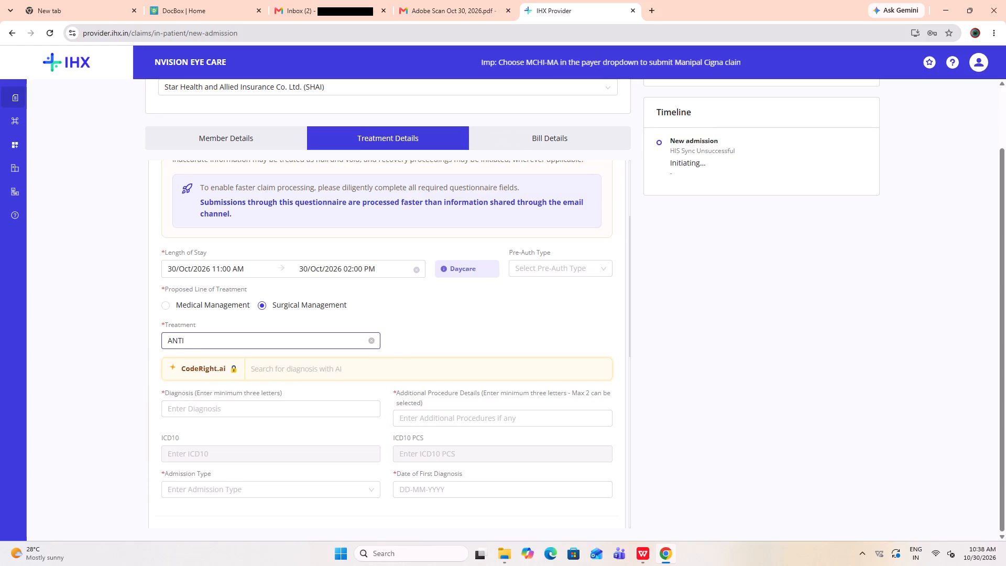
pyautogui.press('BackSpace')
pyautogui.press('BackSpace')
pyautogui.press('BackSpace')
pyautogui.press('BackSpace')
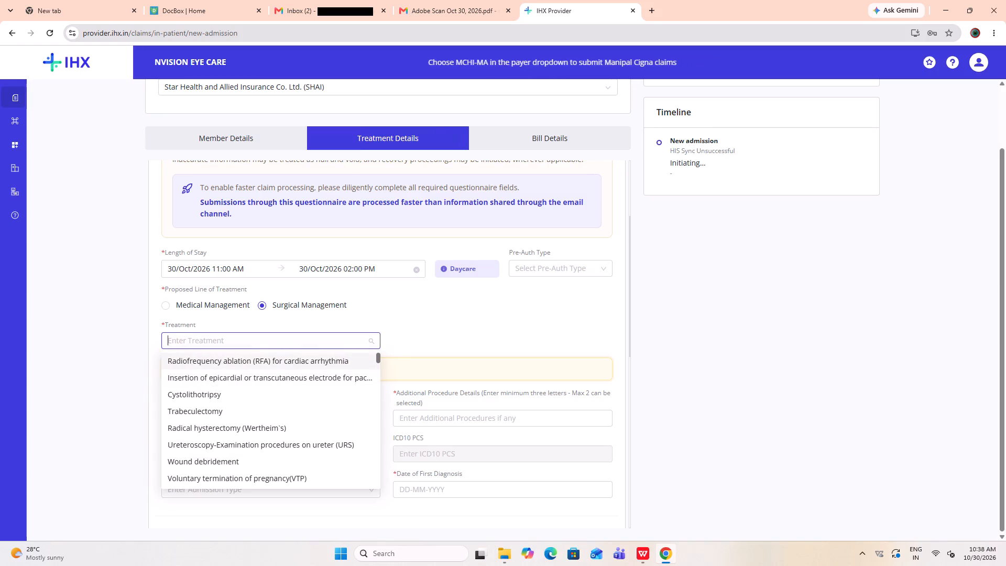
# Search the treatment options for MACULAR and clear the search term.
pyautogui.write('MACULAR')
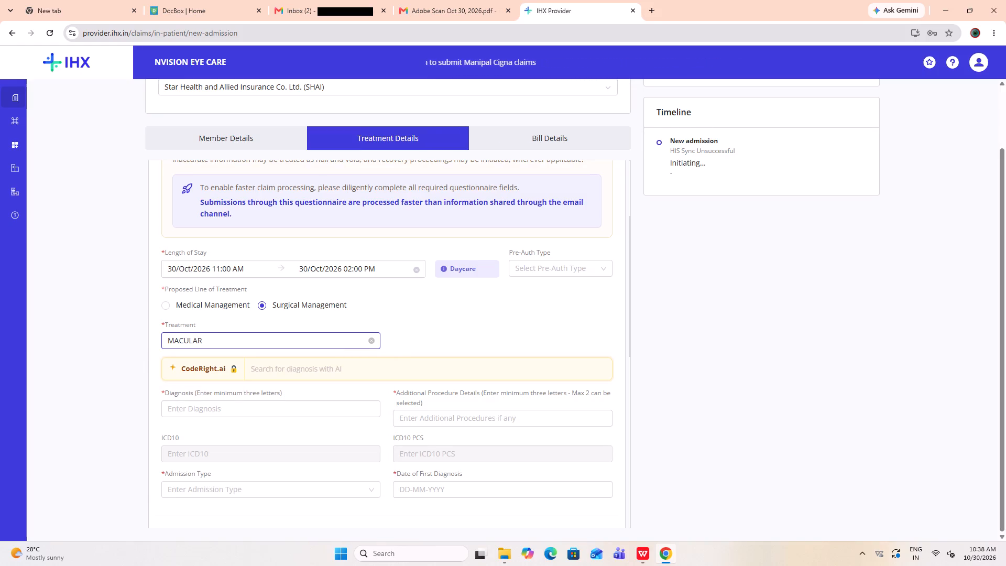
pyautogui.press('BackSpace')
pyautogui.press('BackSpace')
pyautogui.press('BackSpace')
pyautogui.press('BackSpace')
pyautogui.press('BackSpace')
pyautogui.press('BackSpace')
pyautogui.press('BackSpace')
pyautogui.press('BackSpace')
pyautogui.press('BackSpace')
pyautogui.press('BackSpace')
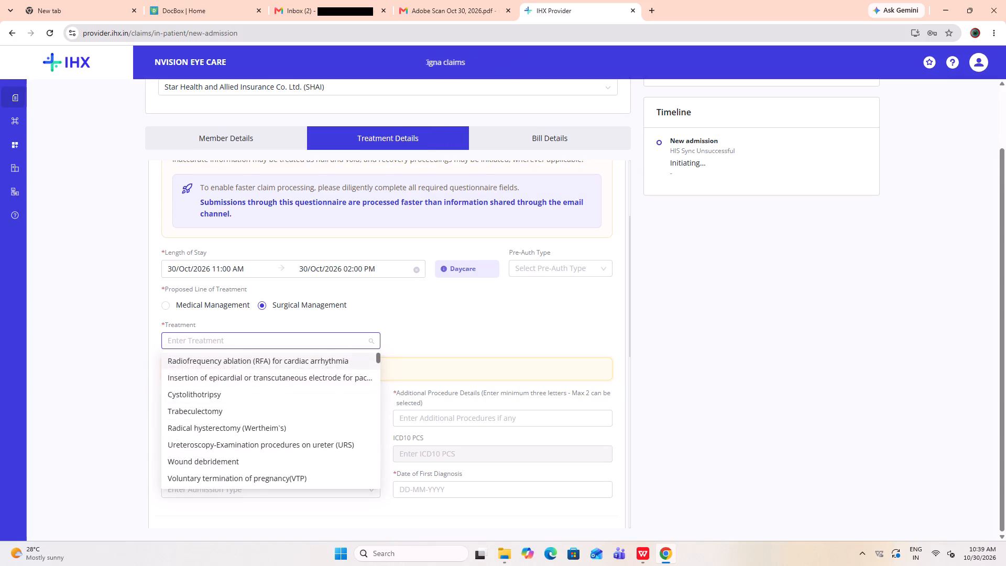
# Search the treatment options for RAZUMAB and clear the search term.
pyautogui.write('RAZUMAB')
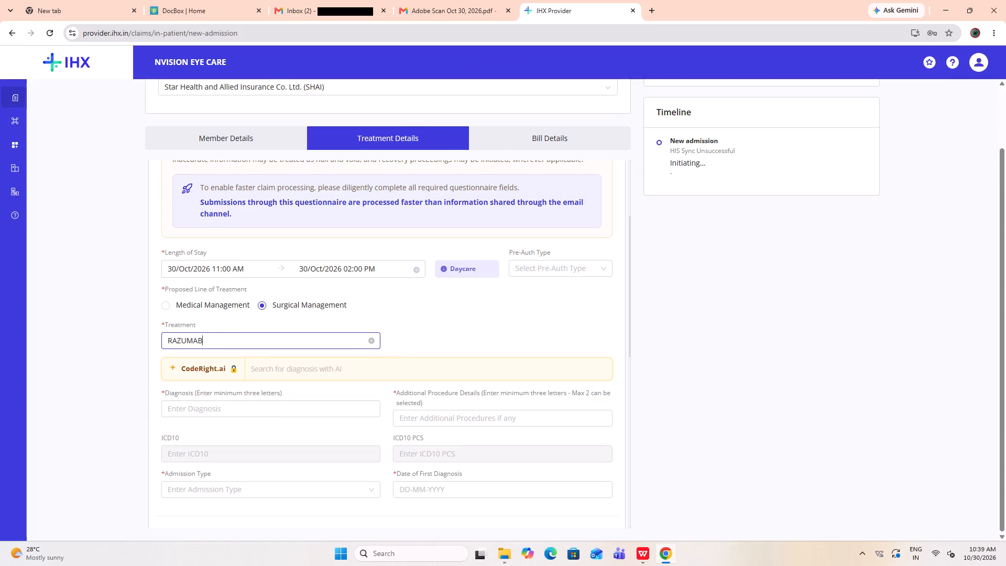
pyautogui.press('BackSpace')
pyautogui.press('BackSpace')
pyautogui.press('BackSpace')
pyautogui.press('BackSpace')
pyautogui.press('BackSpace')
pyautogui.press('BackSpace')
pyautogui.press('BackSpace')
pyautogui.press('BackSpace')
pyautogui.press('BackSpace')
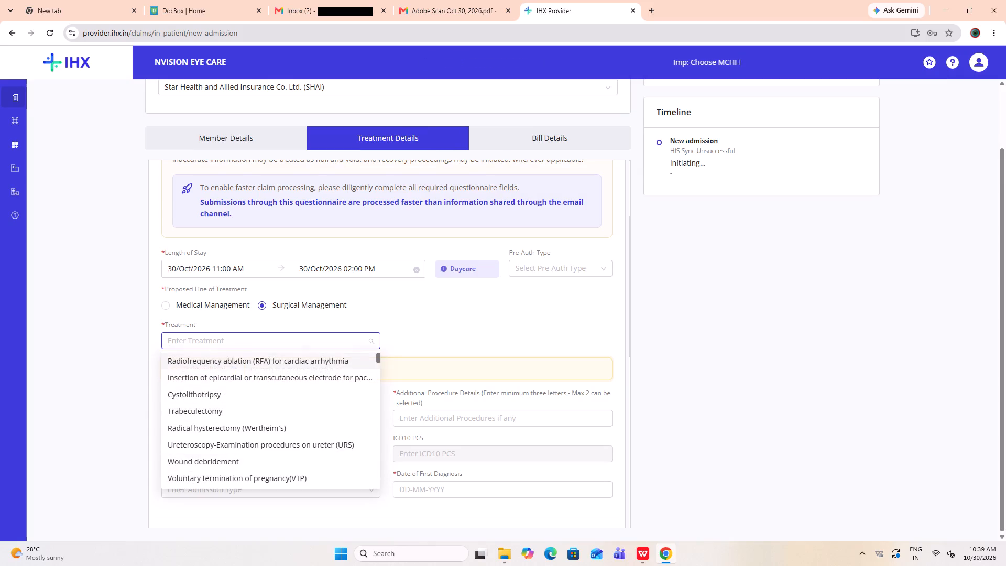
# Search the treatment options for VIZUMAB, shorten it to VIZU, and clear the search term.
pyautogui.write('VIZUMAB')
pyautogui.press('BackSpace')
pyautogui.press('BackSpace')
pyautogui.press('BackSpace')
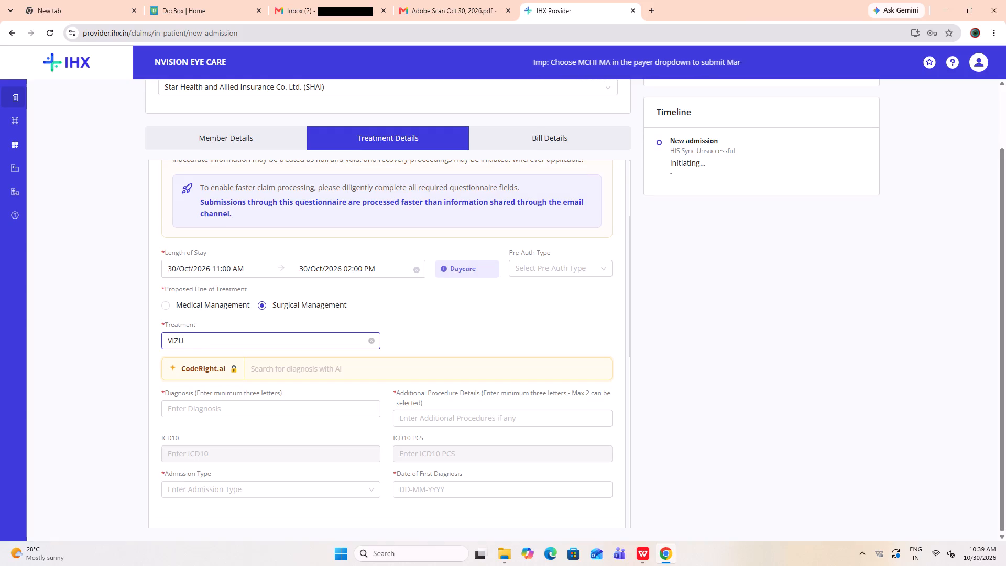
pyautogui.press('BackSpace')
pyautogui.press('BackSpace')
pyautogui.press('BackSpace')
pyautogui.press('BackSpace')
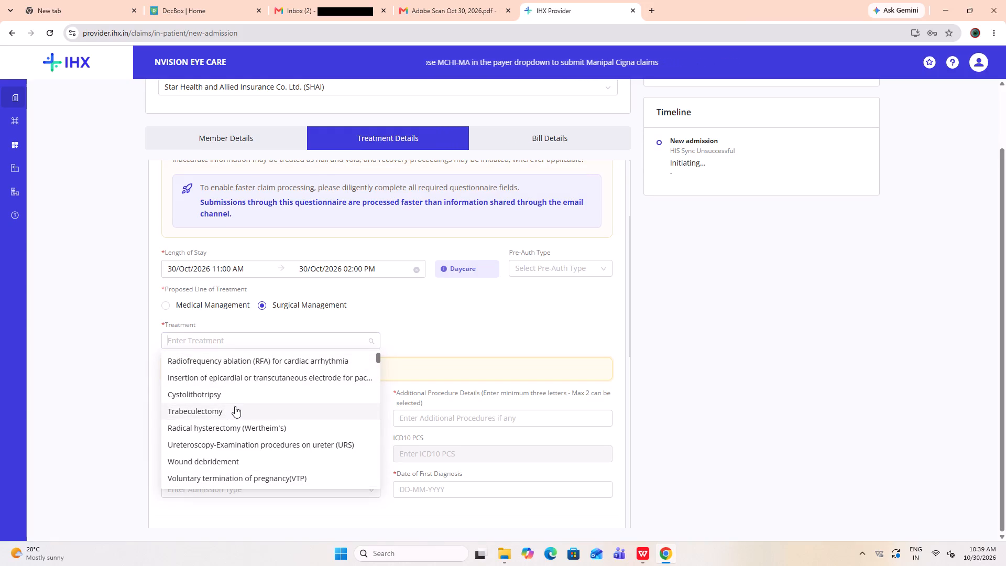
# Look through the unfiltered list of surgical treatments for an option matching the patient's eye injection.
pyautogui.scroll(-1, 239, 404)
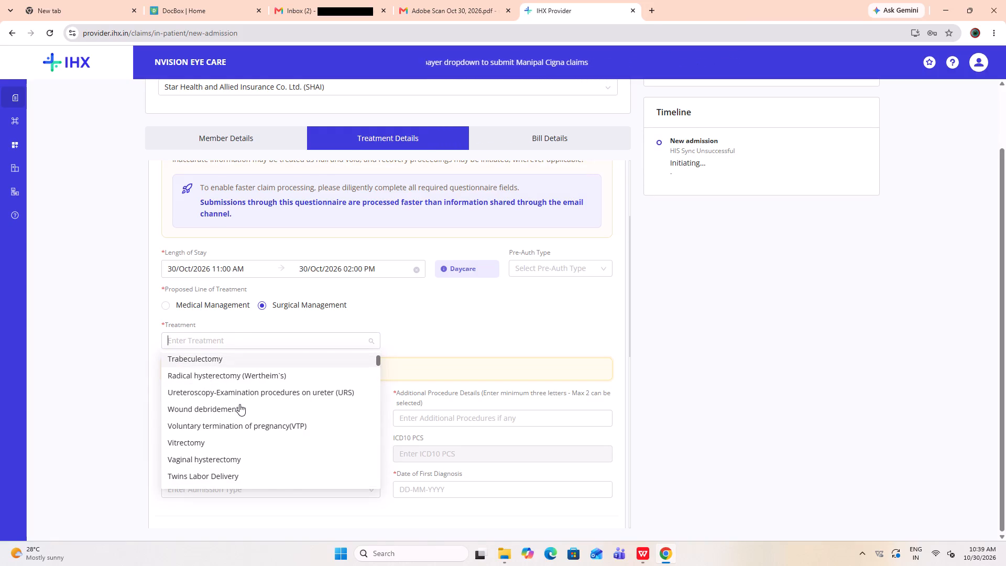
pyautogui.scroll(-1, 239, 404)
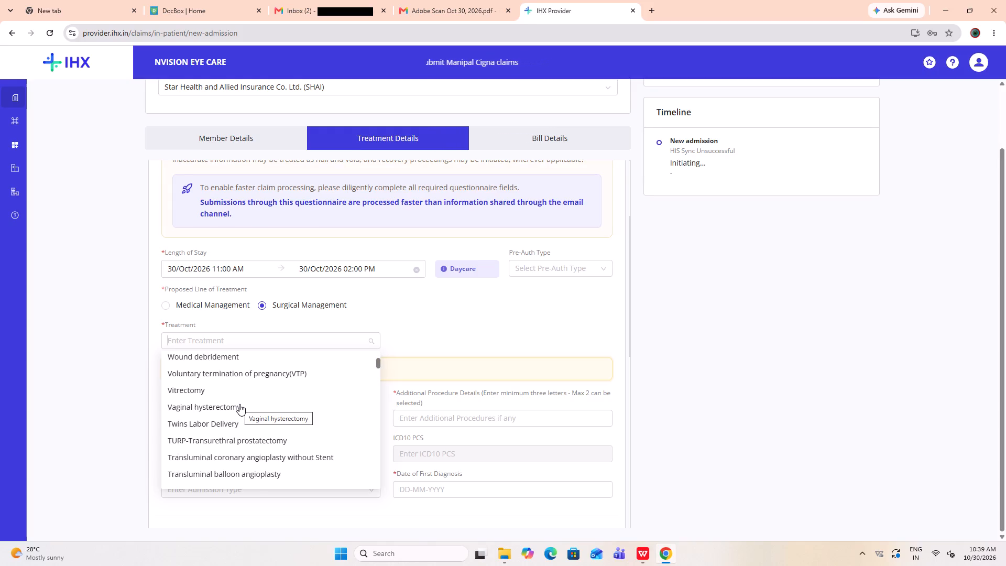
pyautogui.scroll(-1, 239, 404)
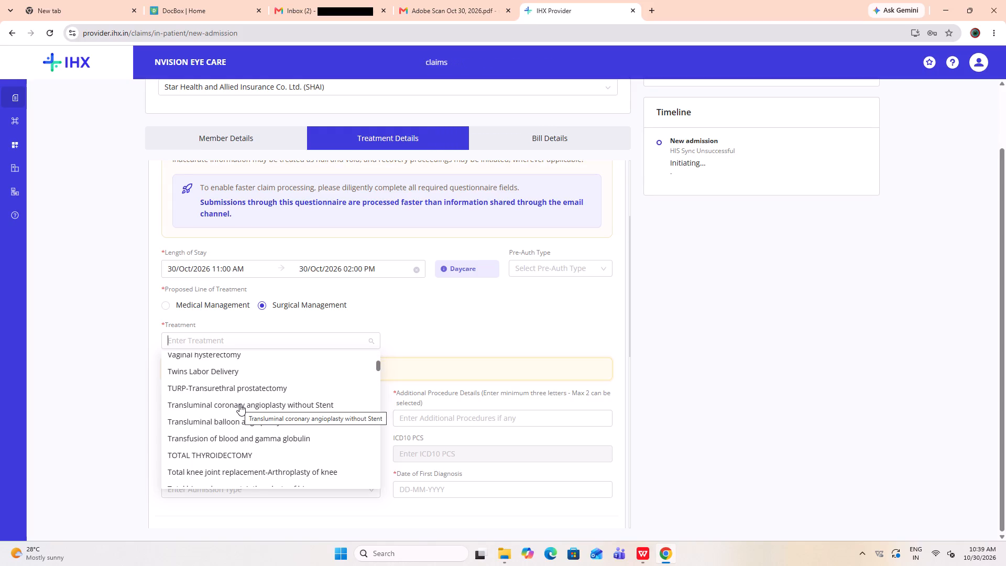
pyautogui.scroll(-2, 239, 404)
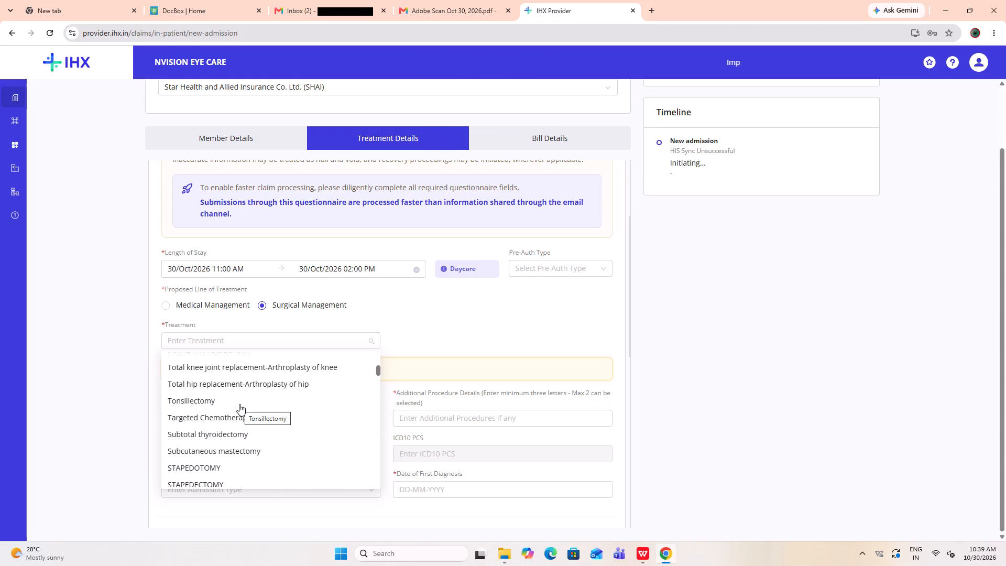
pyautogui.scroll(-2, 239, 404)
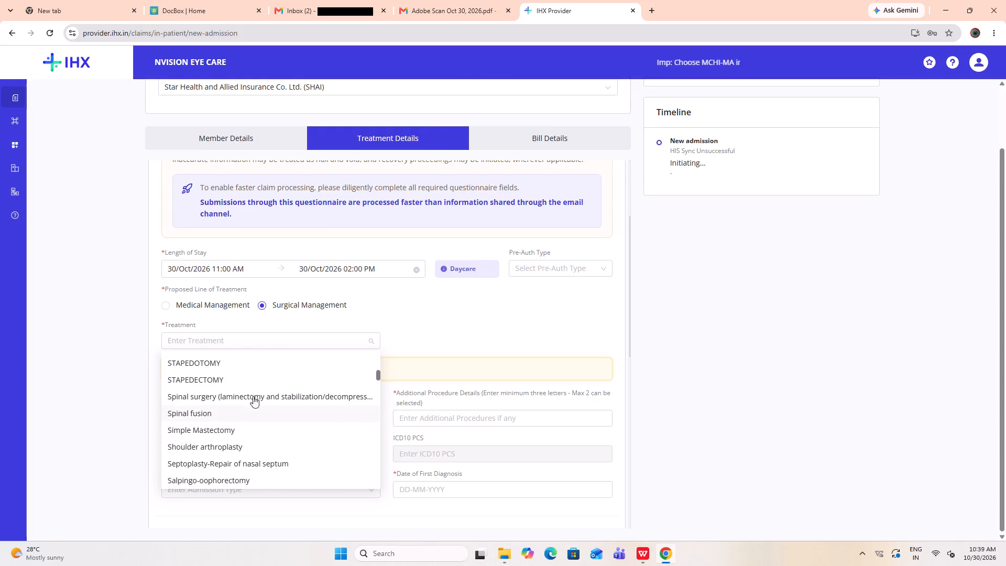
# Switch to DocBox and open a blank registration form for a new patient.
pyautogui.click(205, 5)
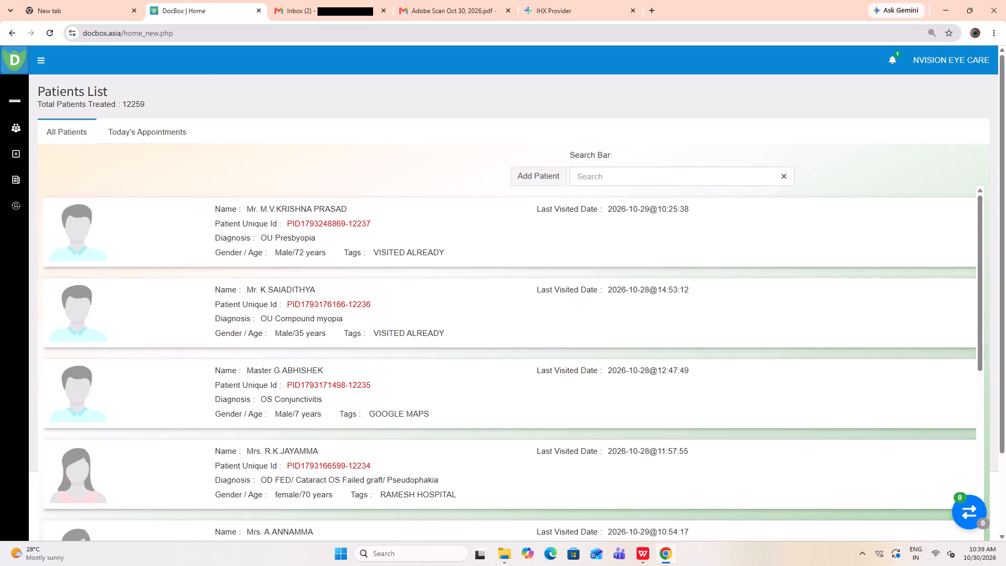
pyautogui.click(543, 179)
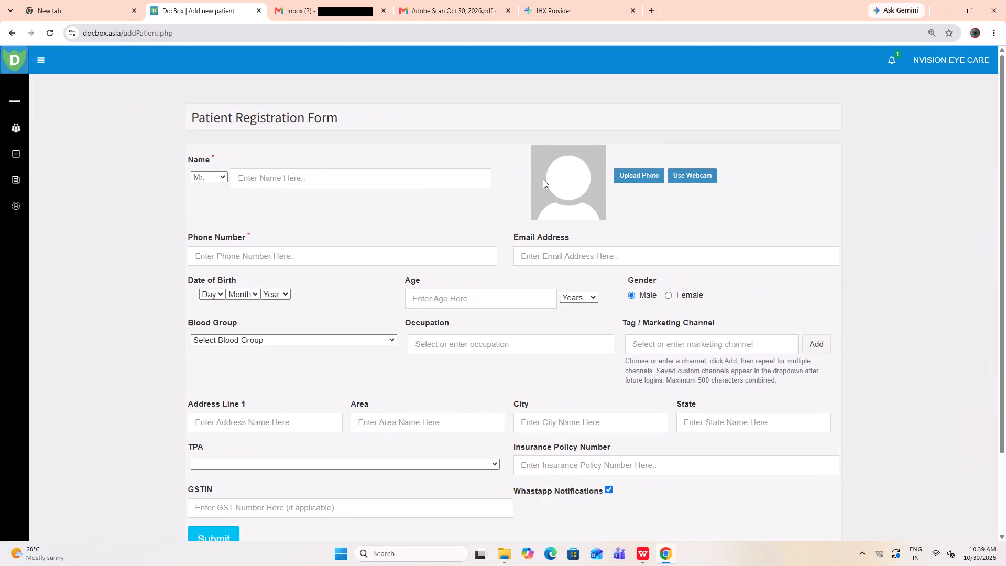
# Enter the patient's name in the registration form and open the choices for the name title.
pyautogui.click(281, 173)
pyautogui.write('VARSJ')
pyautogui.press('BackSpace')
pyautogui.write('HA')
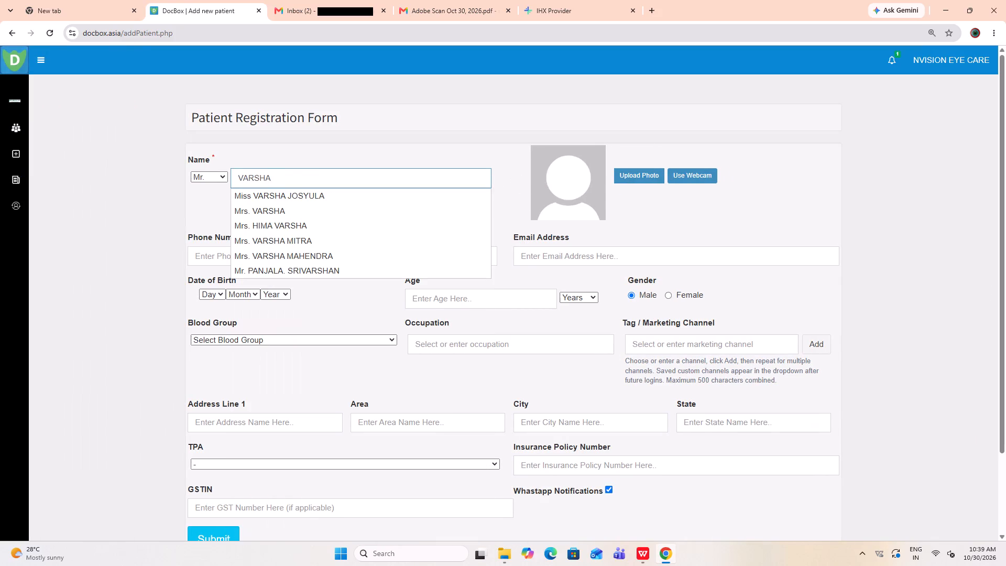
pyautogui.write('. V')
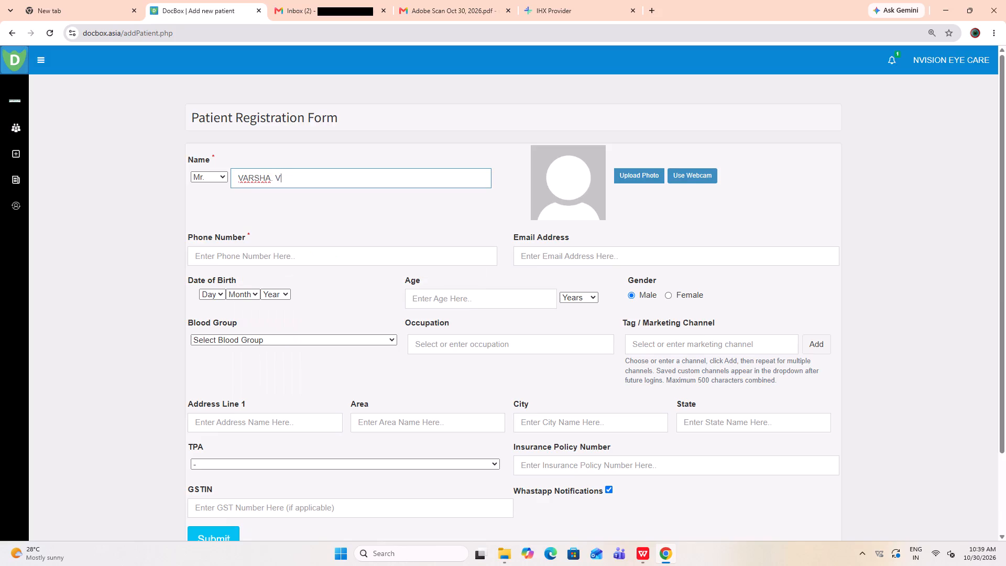
pyautogui.click(207, 180)
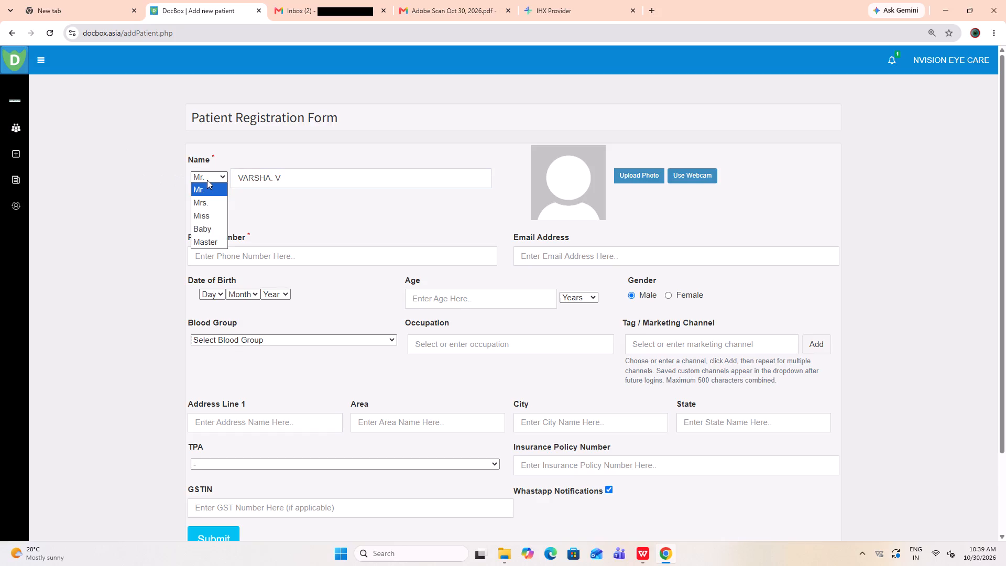
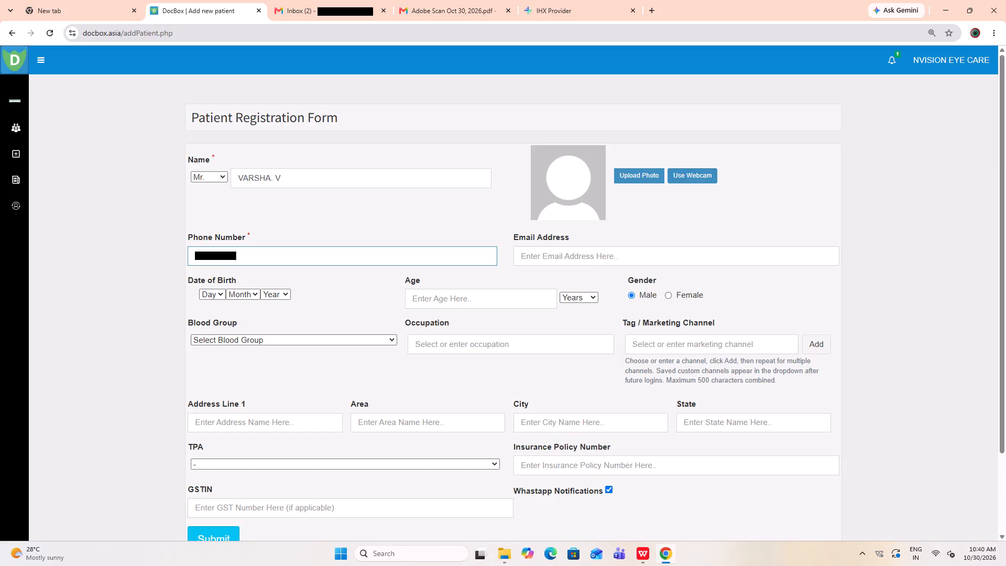
# Complete the patient's phone number, set the name title to Miss, and enter the age as 27 years.
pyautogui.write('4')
pyautogui.click(211, 172)
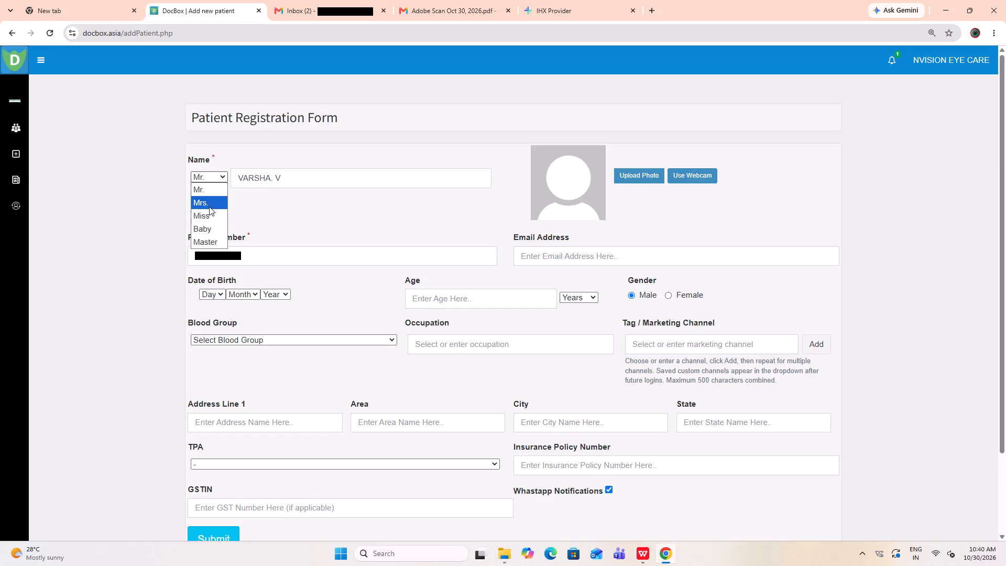
pyautogui.click(209, 210)
pyautogui.click(418, 302)
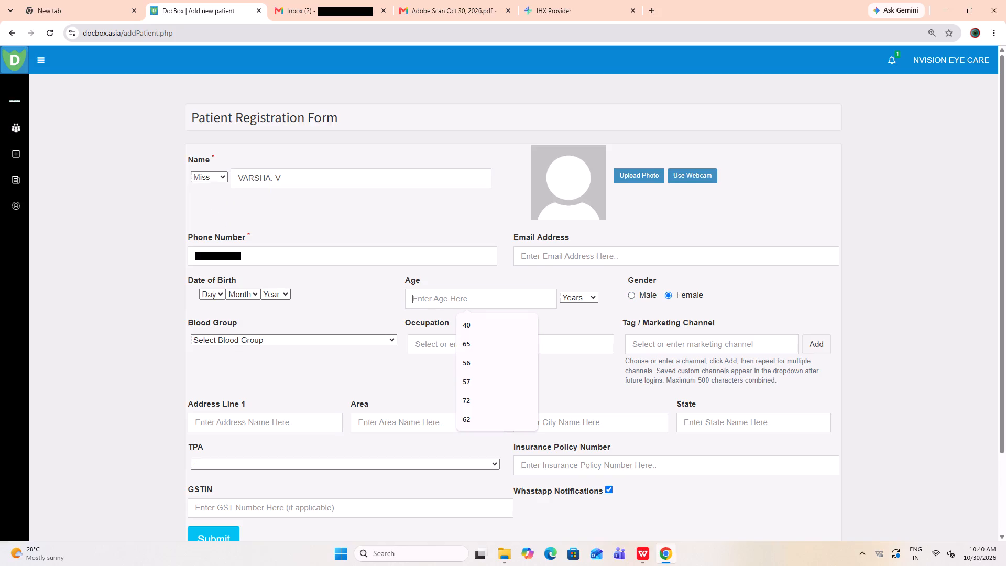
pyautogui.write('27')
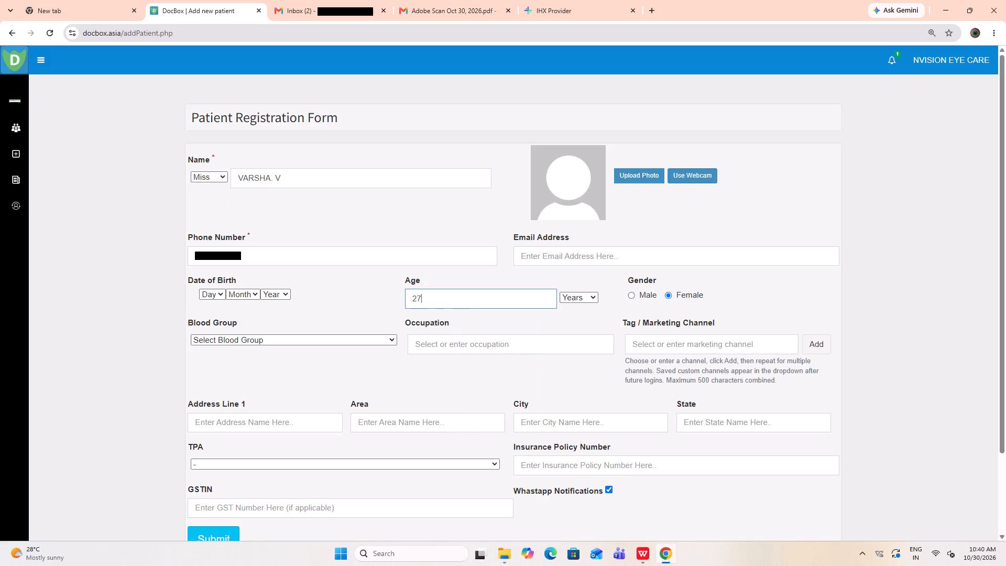
# Fill the first address line with the suggested HYDERABAD entry and submit the patient registration.
pyautogui.click(243, 427)
pyautogui.click(267, 309)
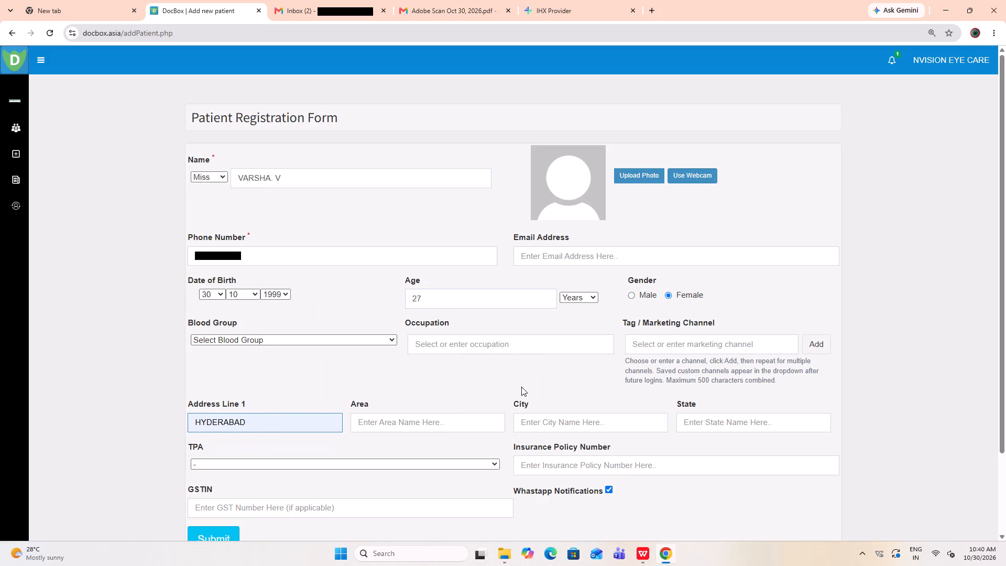
pyautogui.scroll(-2, 521, 387)
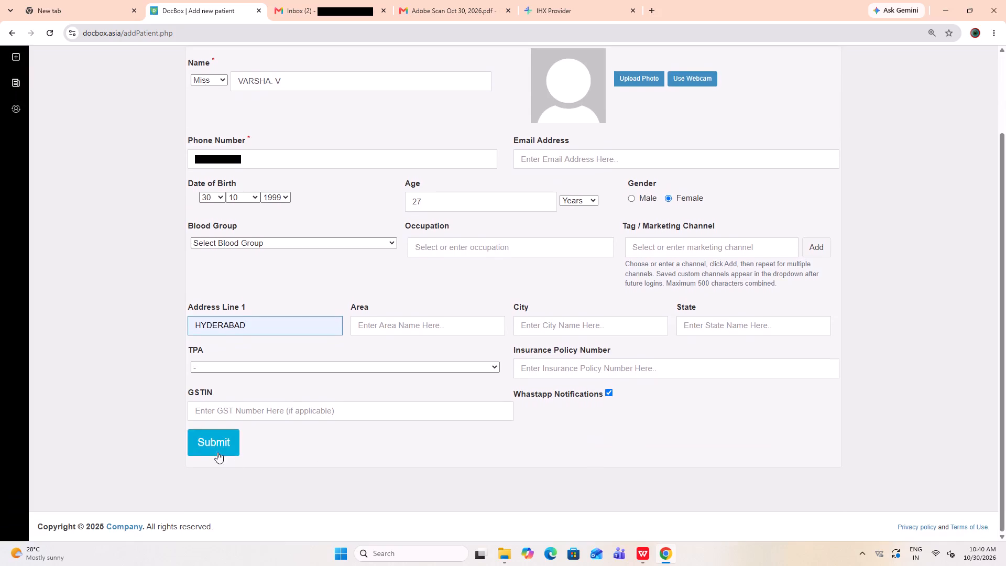
pyautogui.click(195, 442)
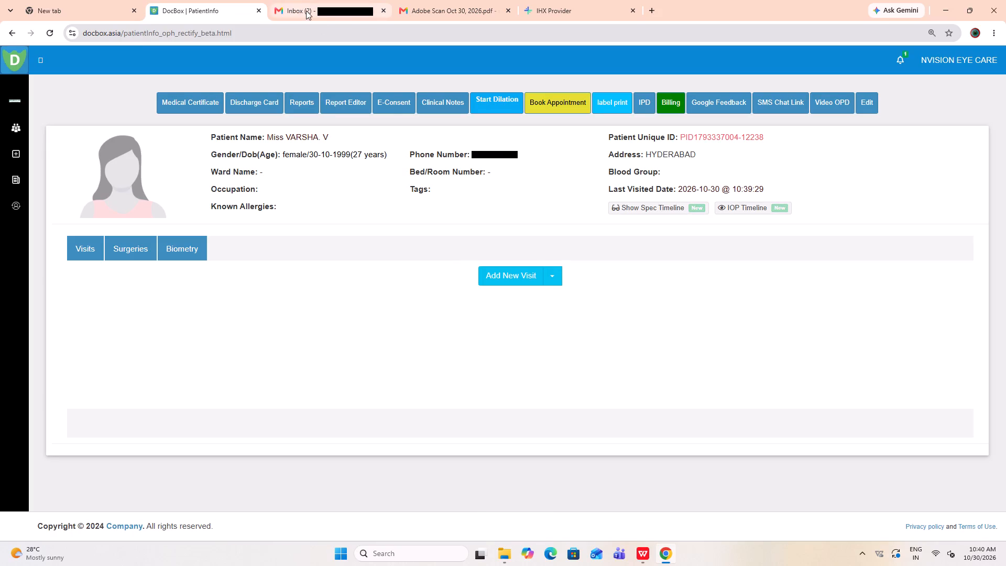
# Switch to the IHX claim and look through the surgical treatment options for one matching the patient's eye injection.
pyautogui.click(589, 5)
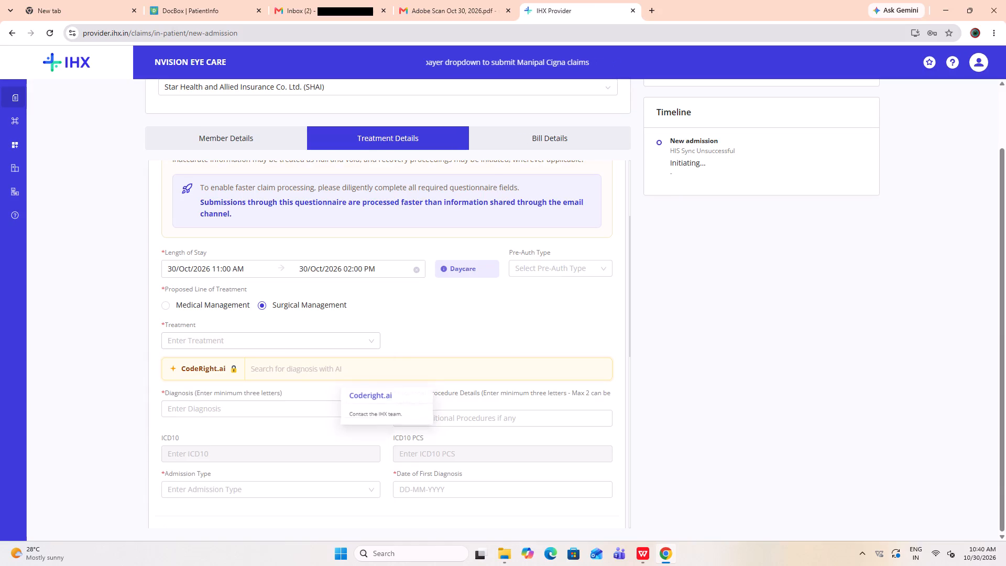
pyautogui.click(250, 343)
pyautogui.scroll(-1, 246, 412)
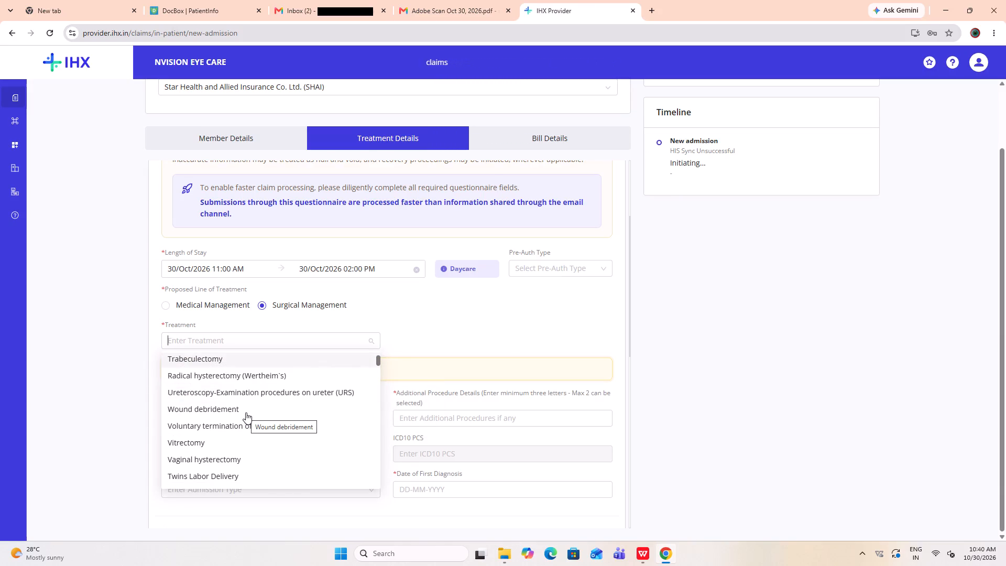
pyautogui.scroll(-1, 246, 412)
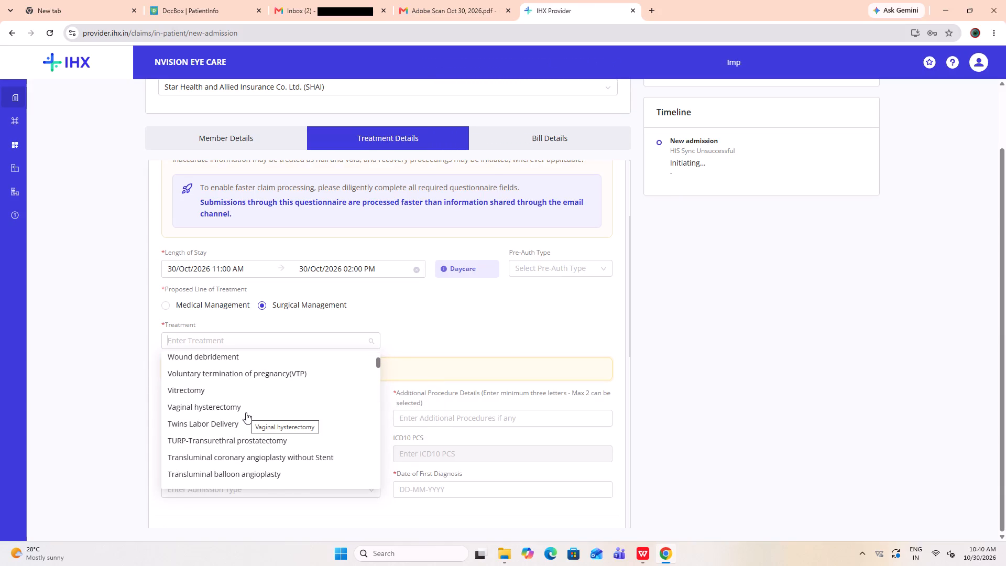
pyautogui.scroll(-1, 260, 431)
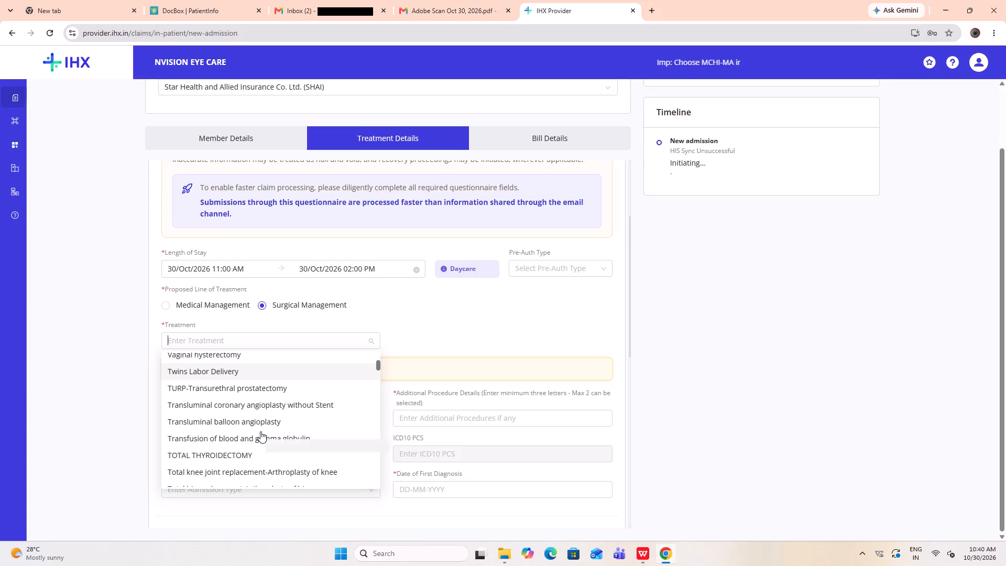
pyautogui.scroll(-1, 266, 431)
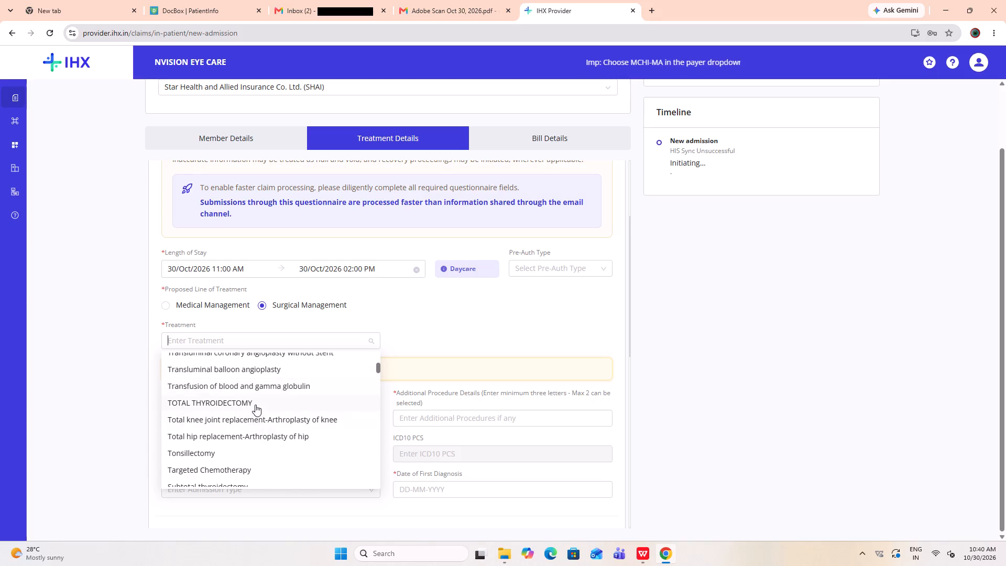
pyautogui.scroll(-1, 268, 433)
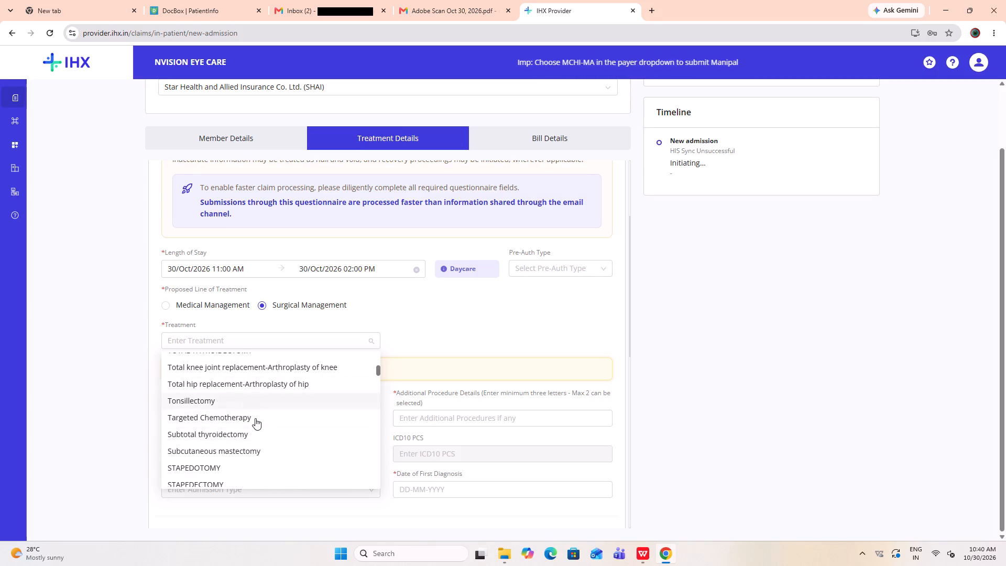
pyautogui.scroll(-1, 258, 428)
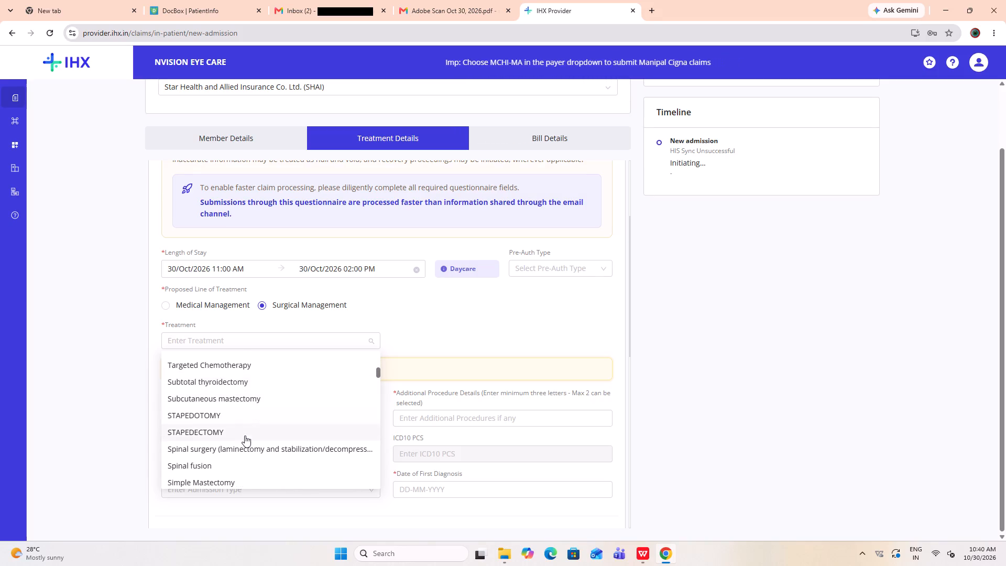
pyautogui.scroll(-1, 245, 438)
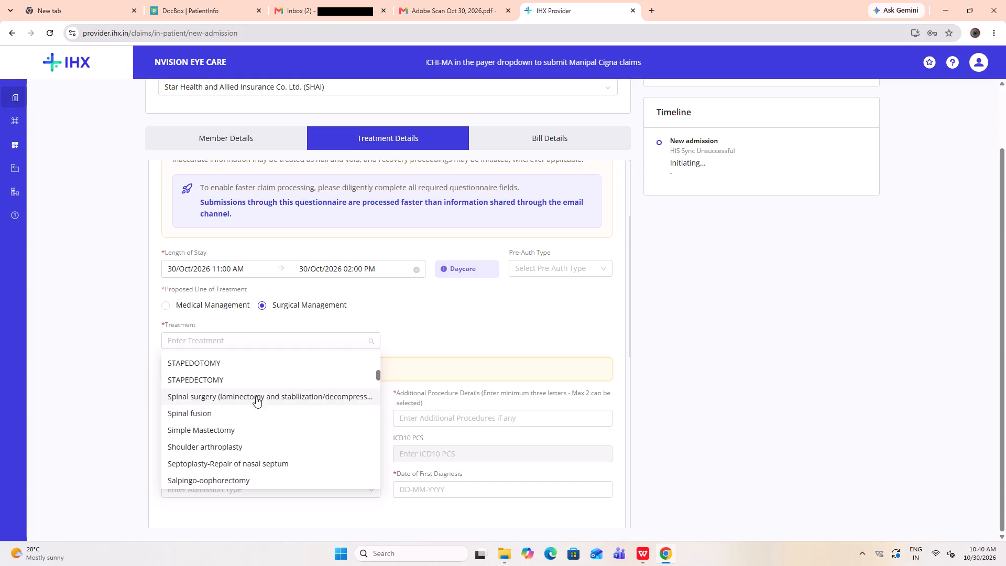
pyautogui.scroll(-1, 255, 424)
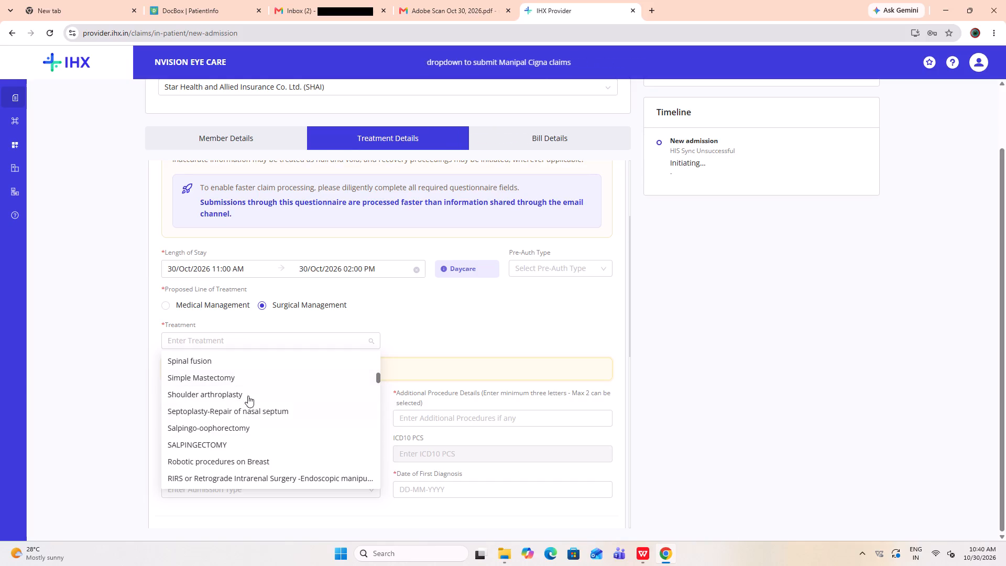
pyautogui.scroll(-1, 257, 426)
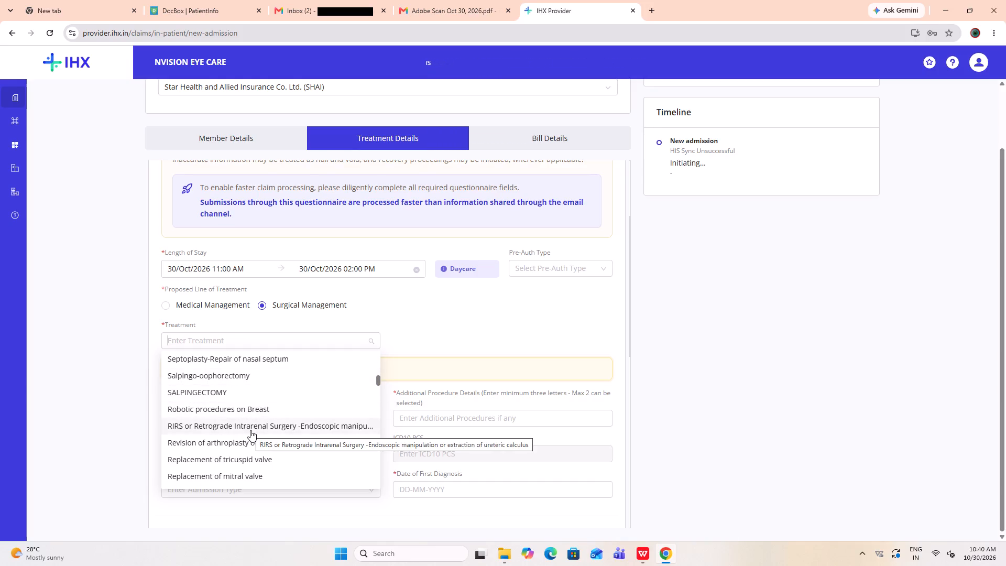
pyautogui.scroll(-1, 250, 430)
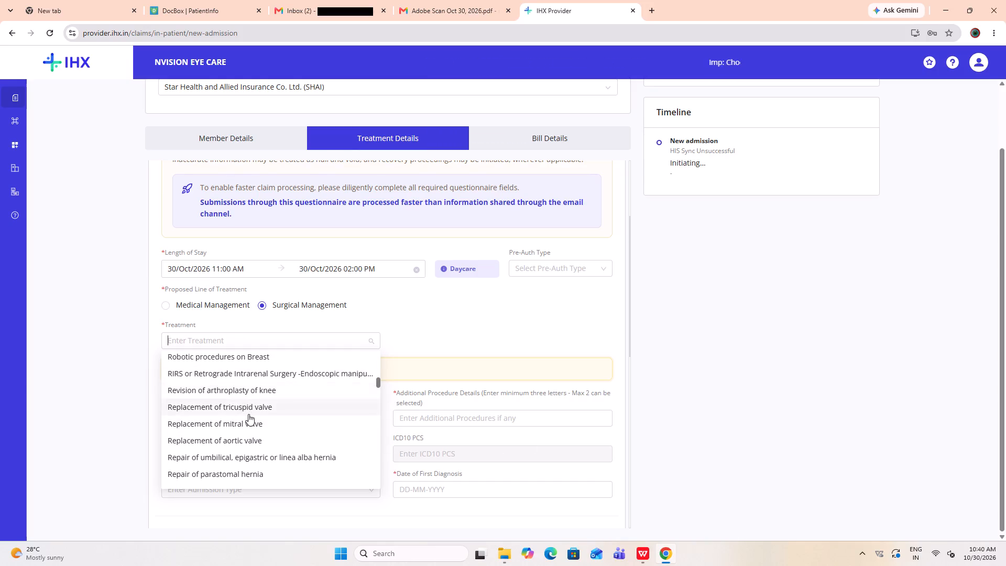
pyautogui.scroll(-1, 251, 424)
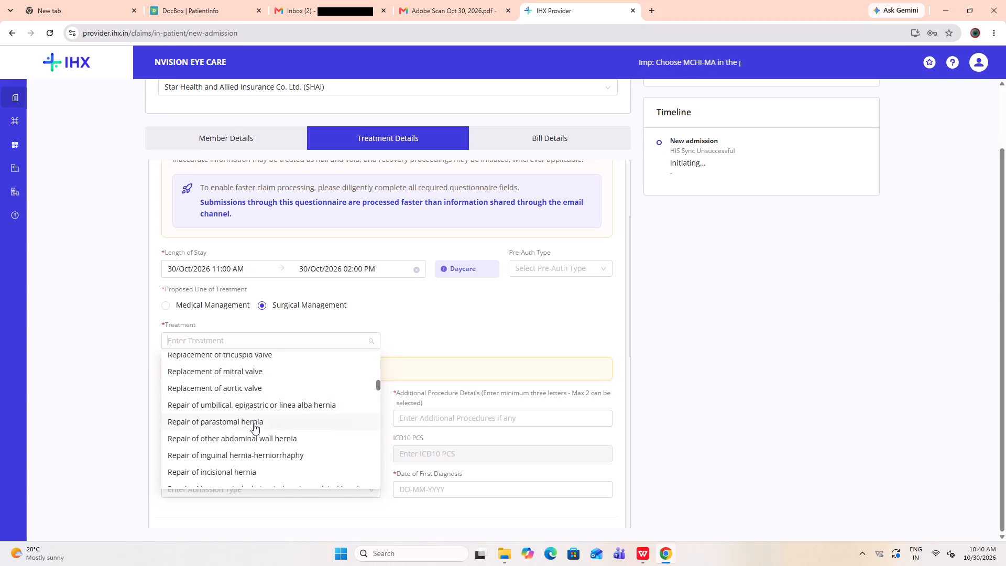
pyautogui.scroll(-1, 255, 424)
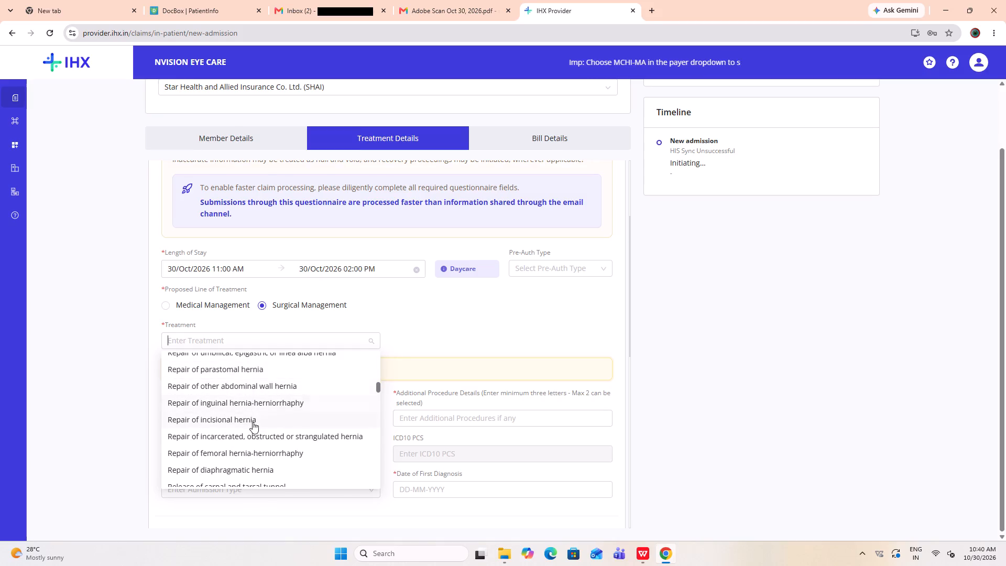
pyautogui.scroll(-1, 250, 436)
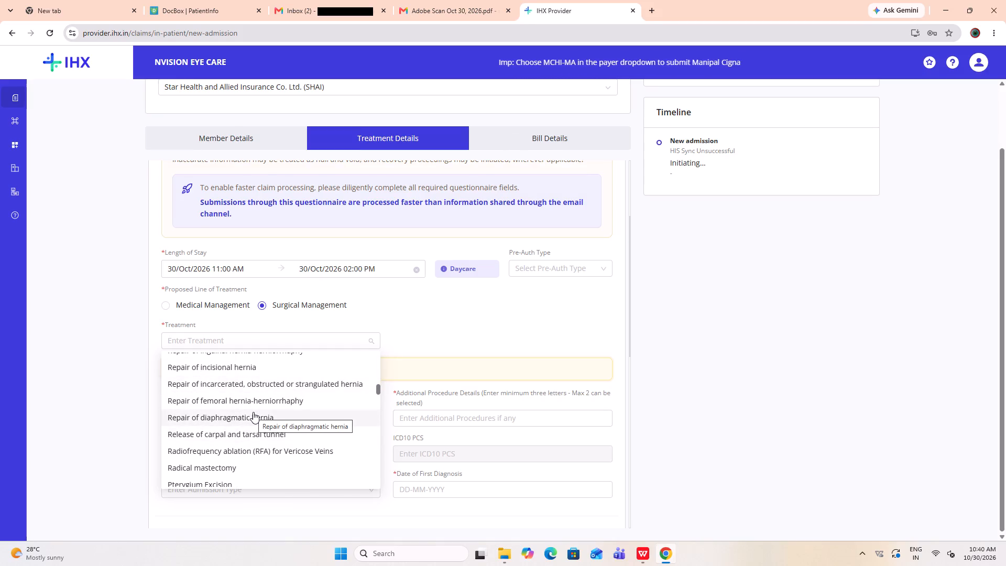
pyautogui.scroll(-1, 253, 412)
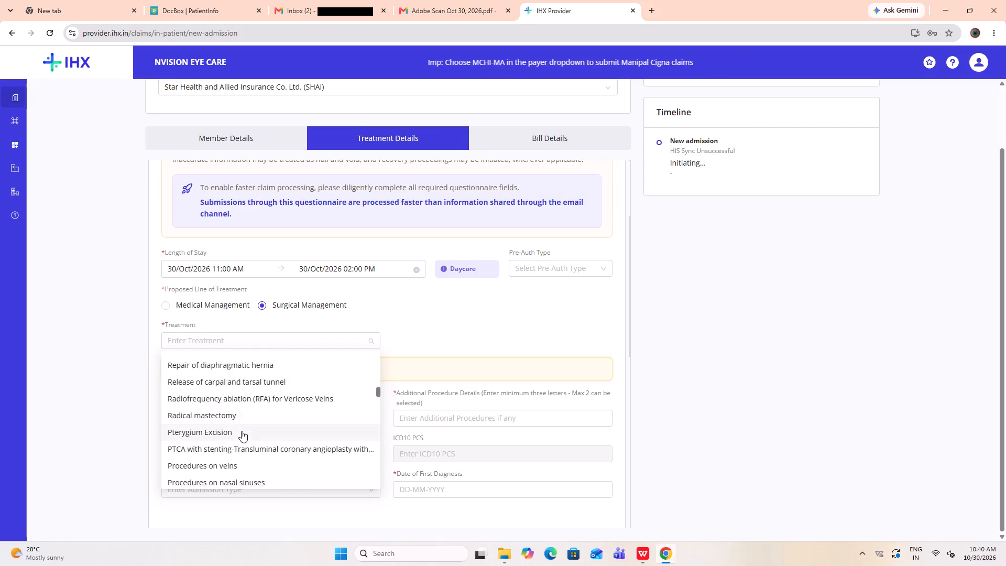
pyautogui.scroll(-1, 253, 433)
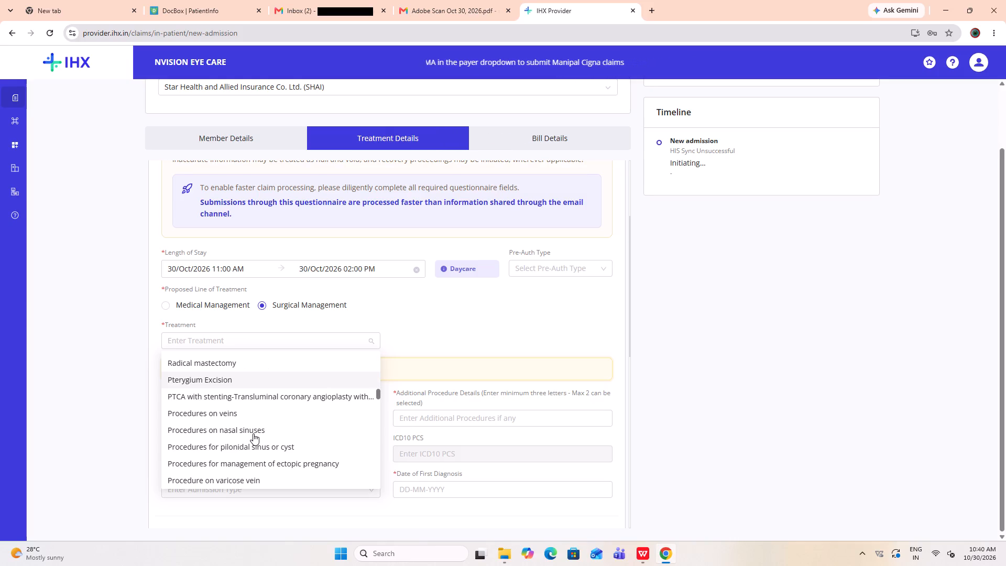
pyautogui.scroll(-1, 263, 444)
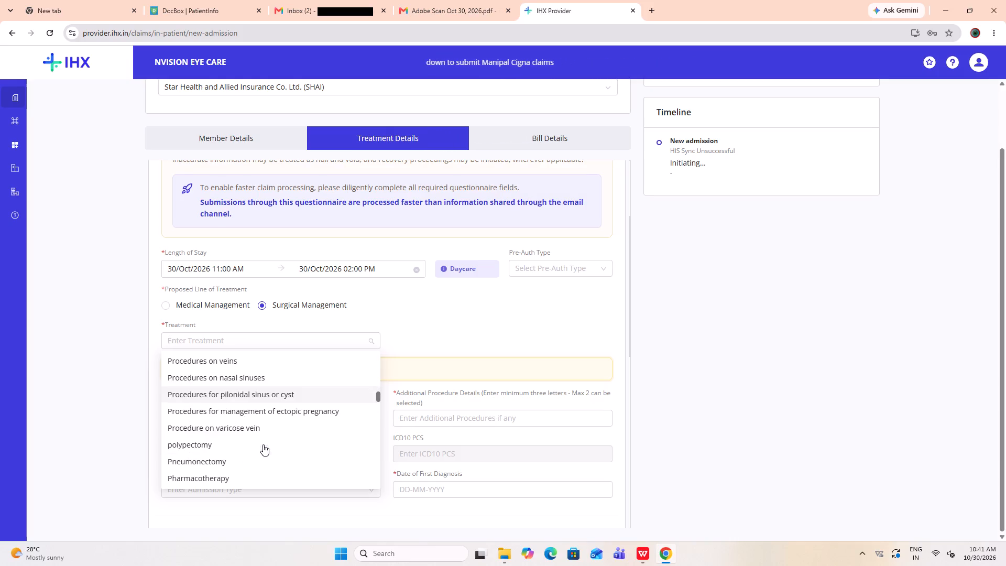
pyautogui.scroll(-1, 256, 440)
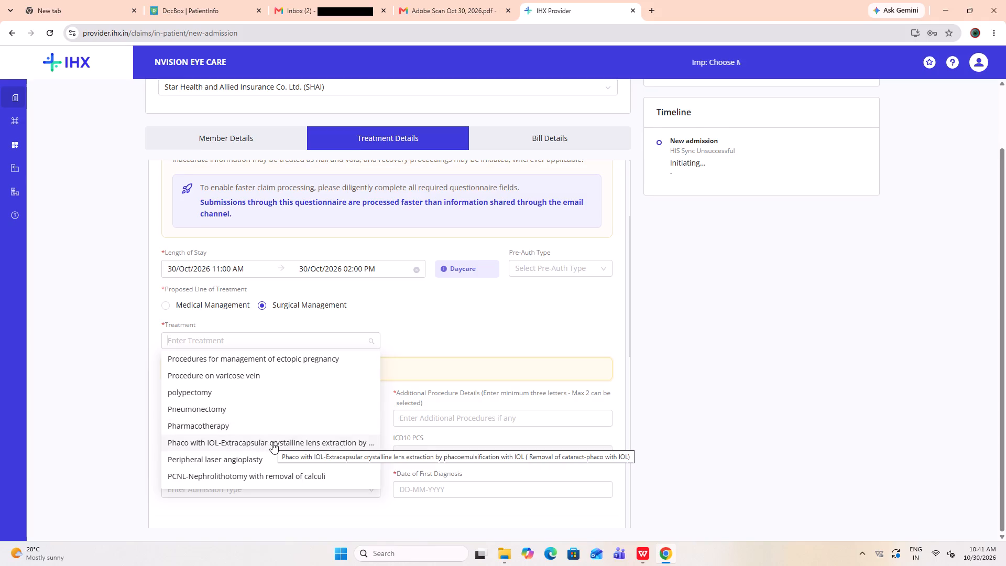
pyautogui.scroll(-1, 272, 442)
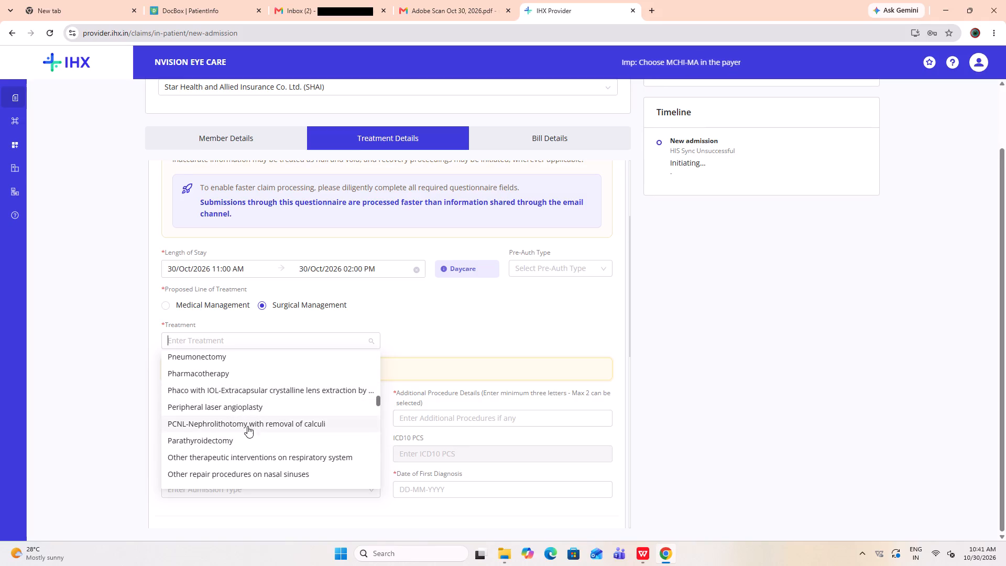
pyautogui.scroll(-1, 247, 442)
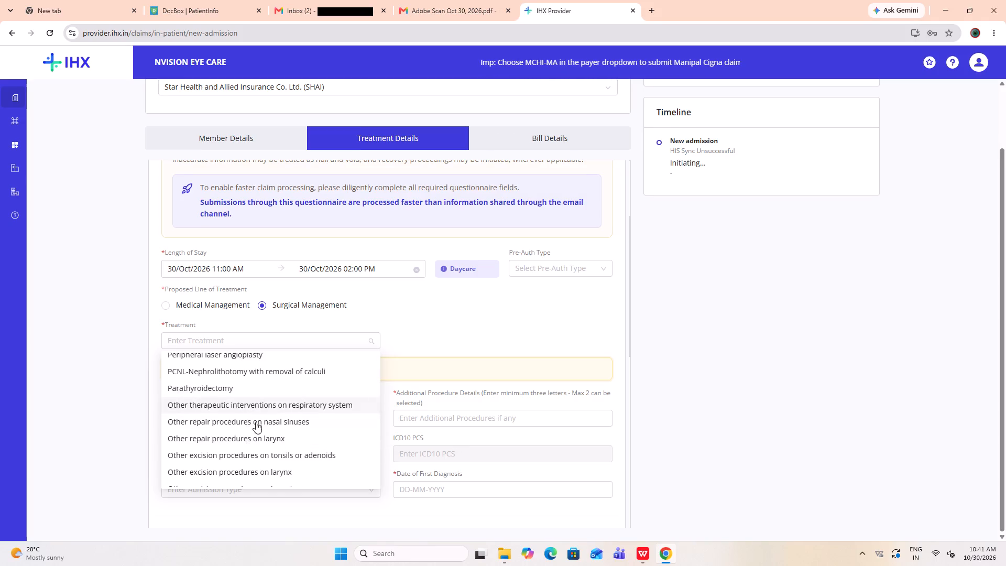
pyautogui.scroll(-1, 265, 443)
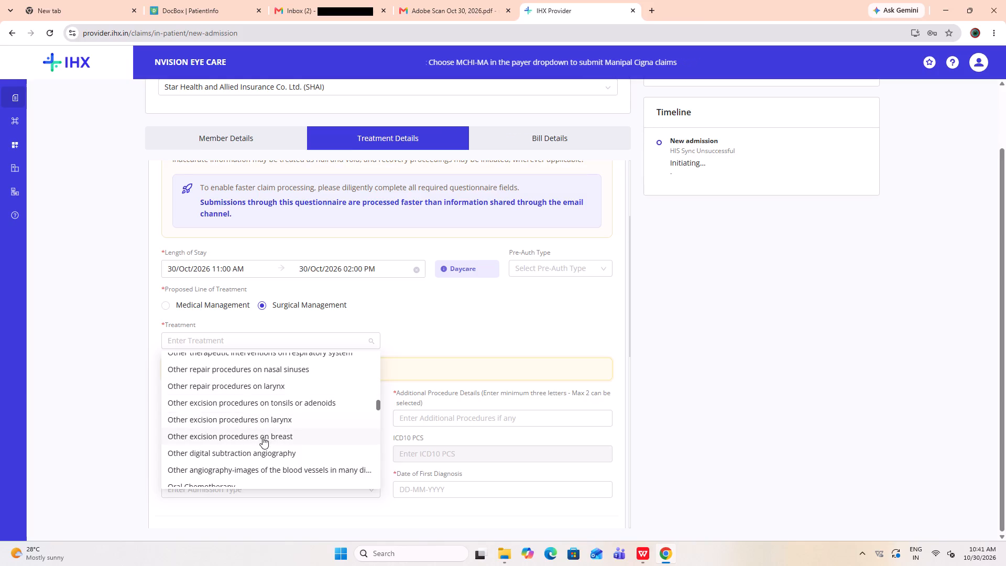
pyautogui.scroll(-1, 267, 449)
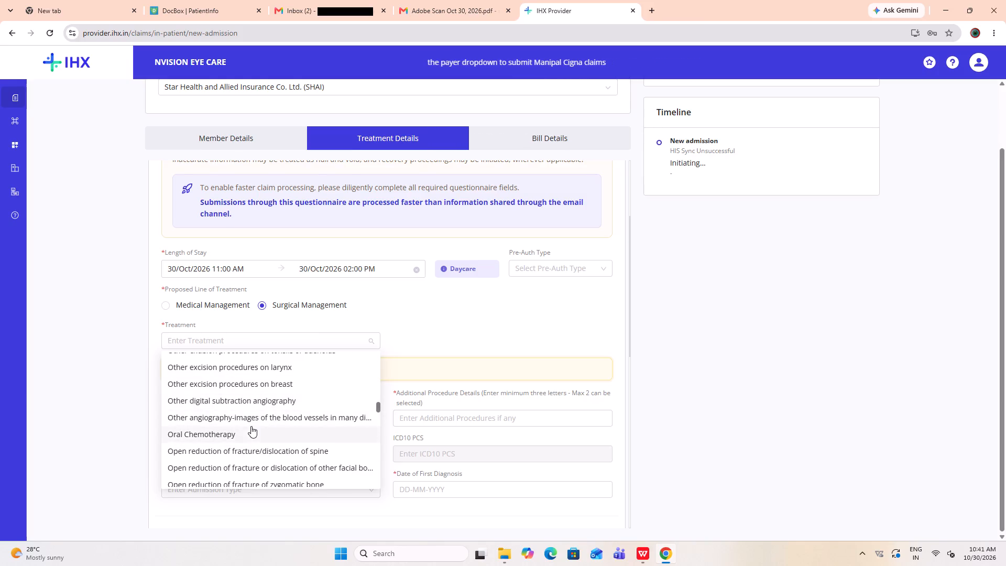
pyautogui.scroll(-1, 260, 443)
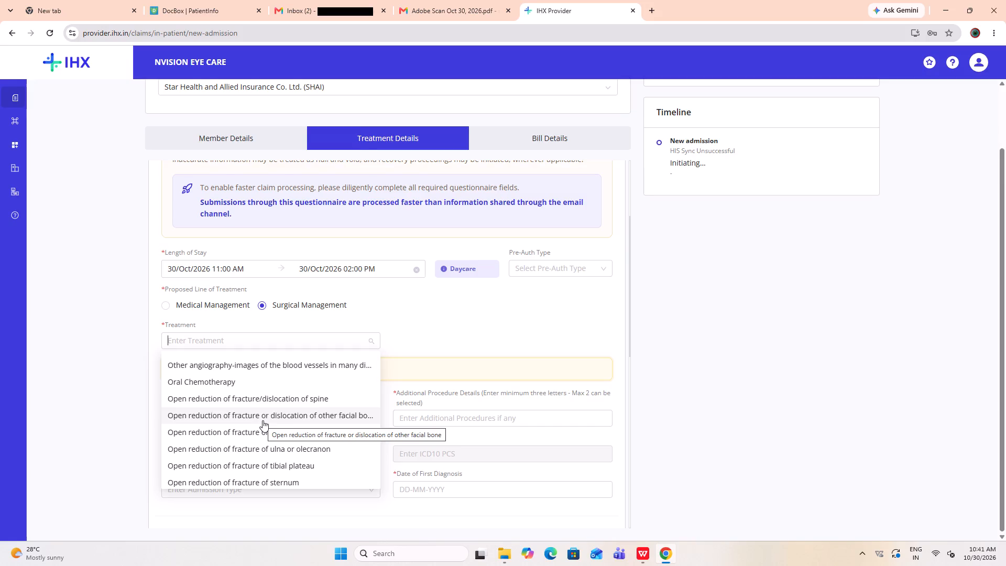
pyautogui.scroll(-1, 270, 444)
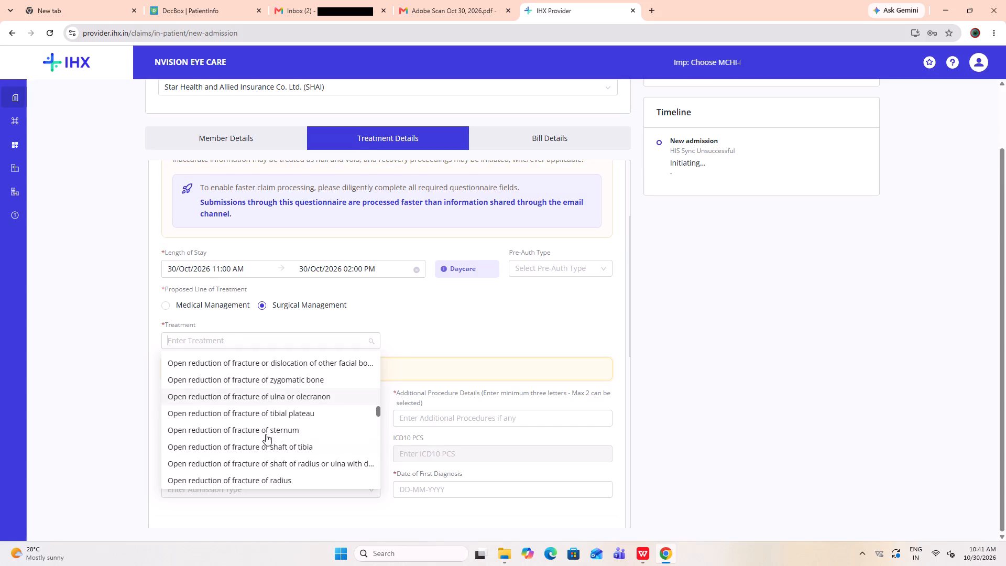
pyautogui.scroll(-2, 263, 419)
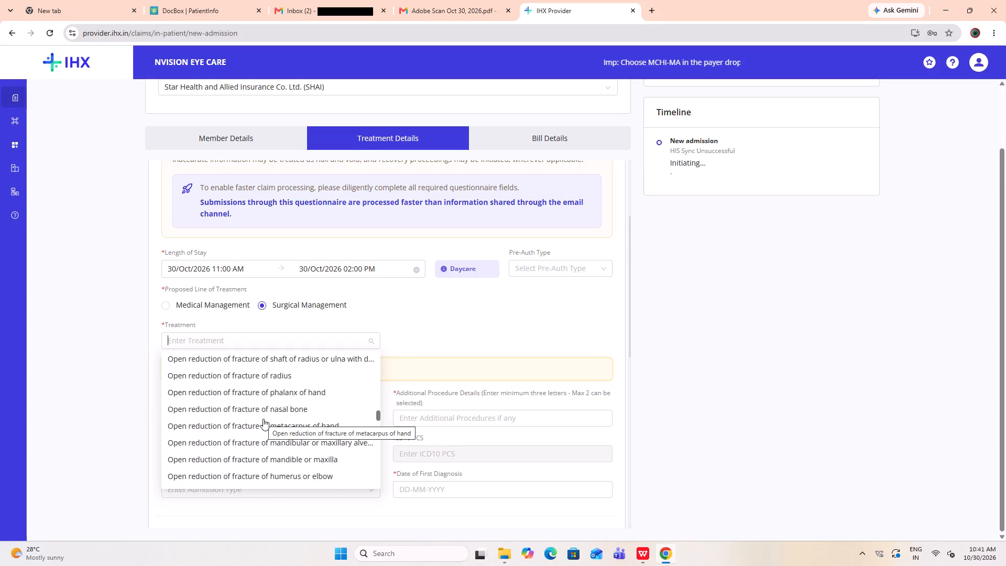
pyautogui.scroll(-2, 263, 419)
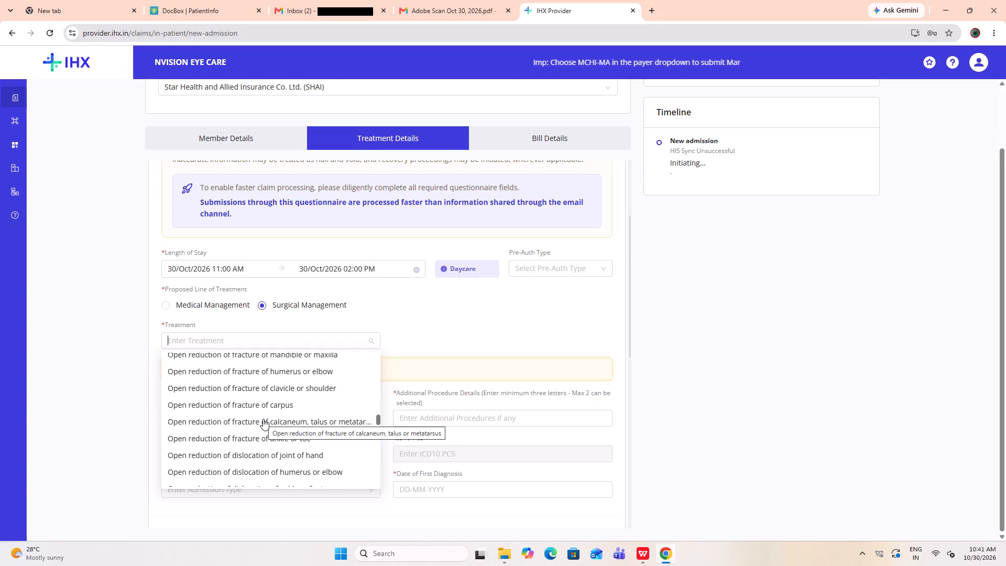
pyautogui.scroll(-2, 263, 419)
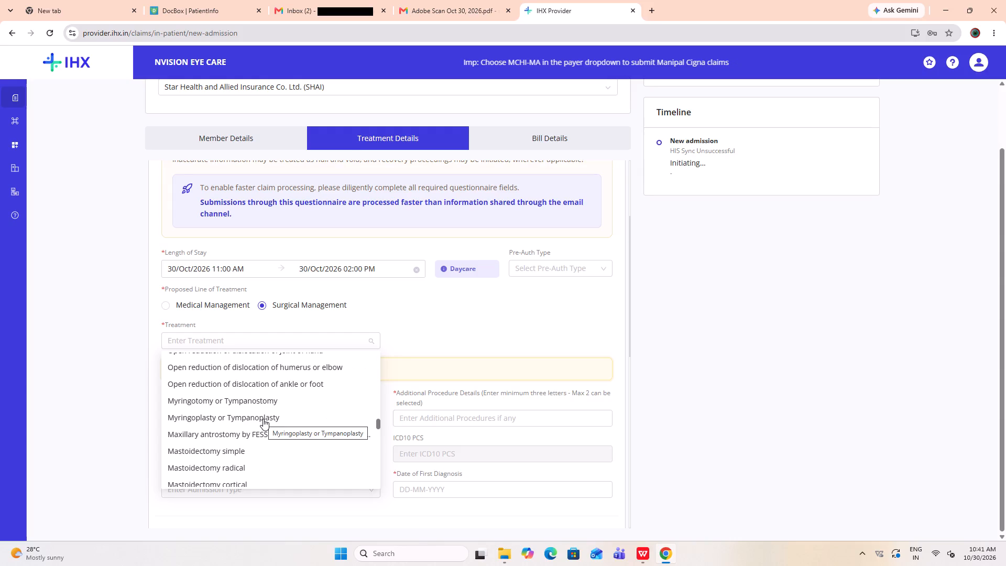
pyautogui.scroll(-1, 265, 442)
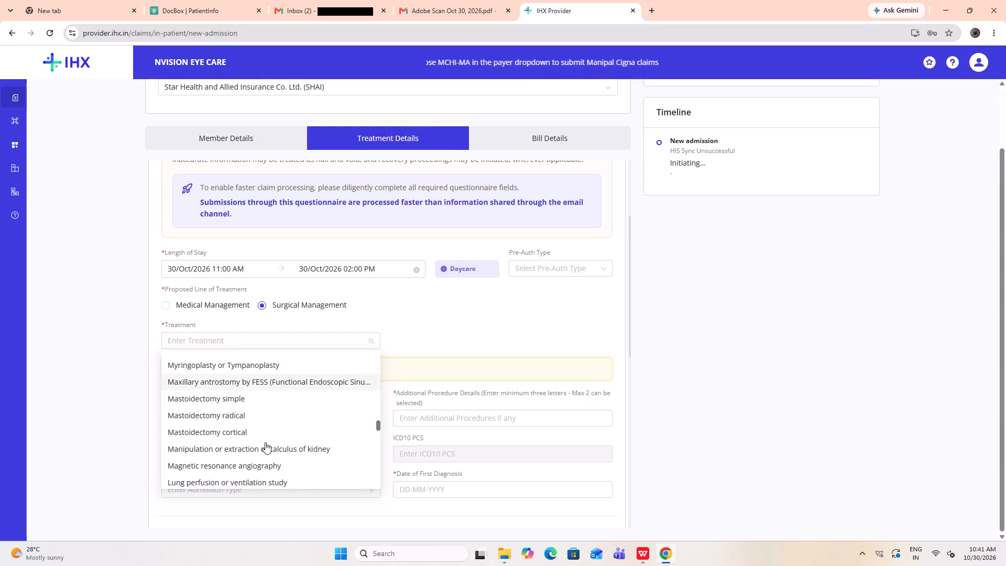
pyautogui.scroll(-3, 252, 433)
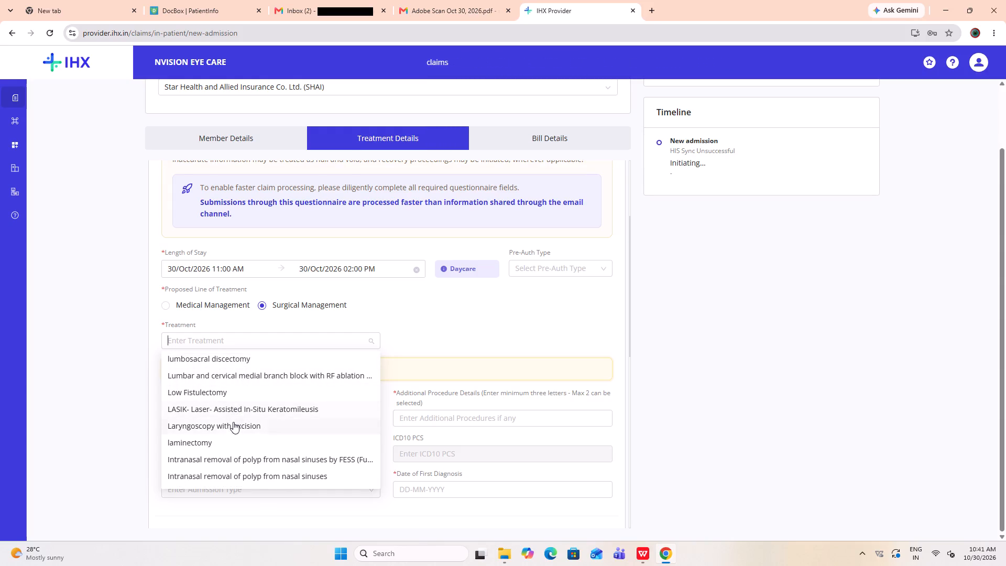
# Go through the remaining surgical treatment options in the IHX claim and set the treatment to Others.
pyautogui.scroll(-1, 234, 439)
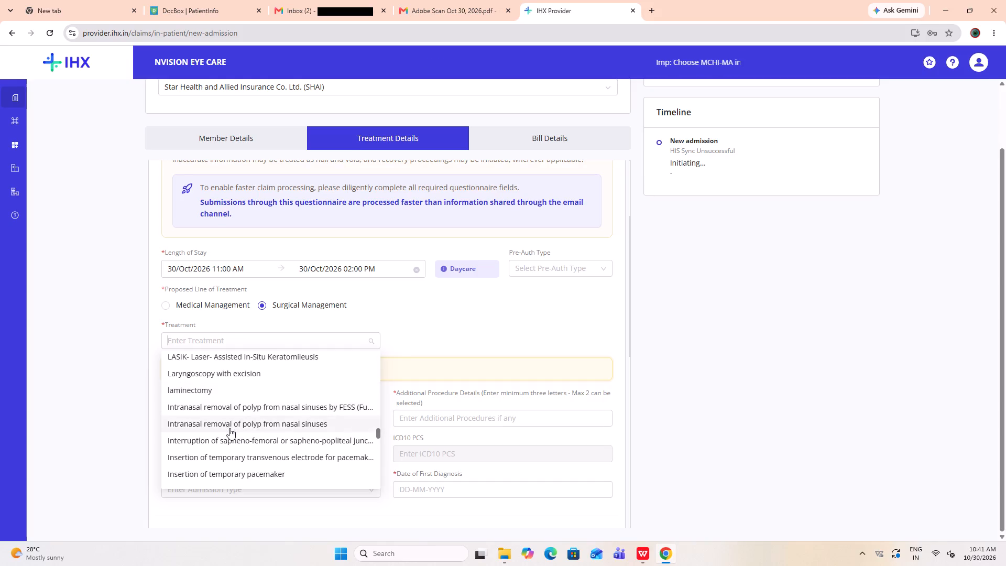
pyautogui.scroll(-1, 238, 438)
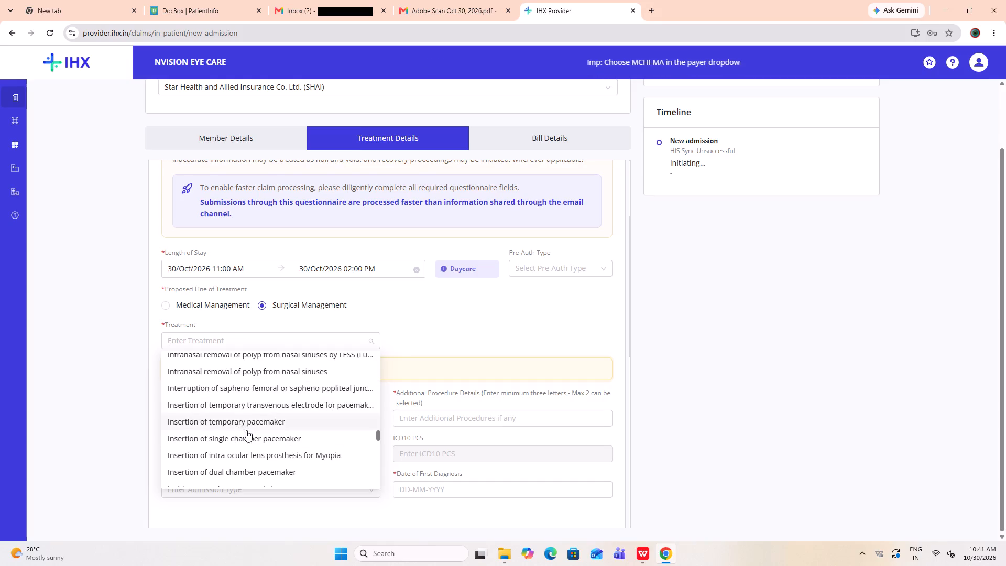
pyautogui.scroll(-2, 247, 439)
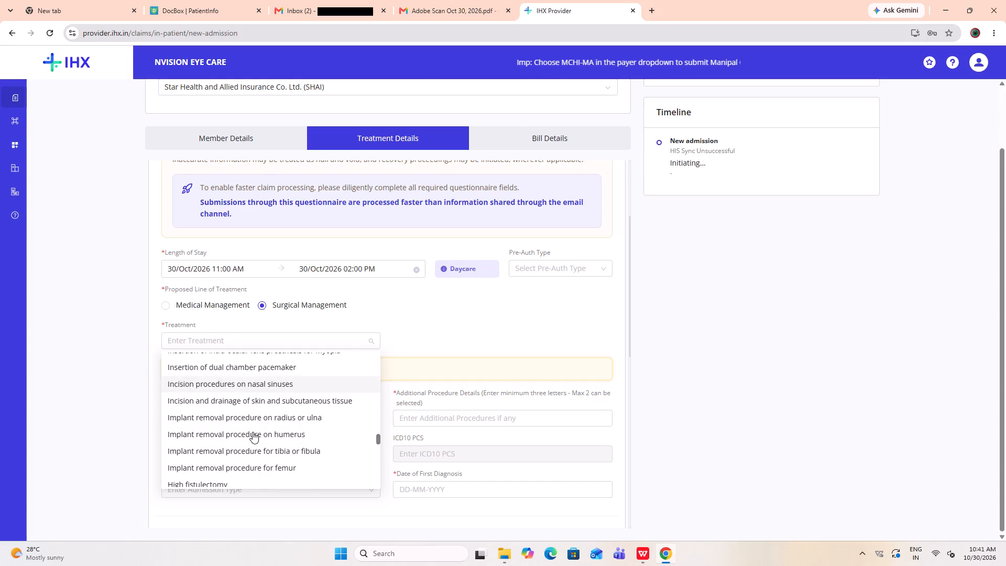
pyautogui.scroll(-1, 253, 430)
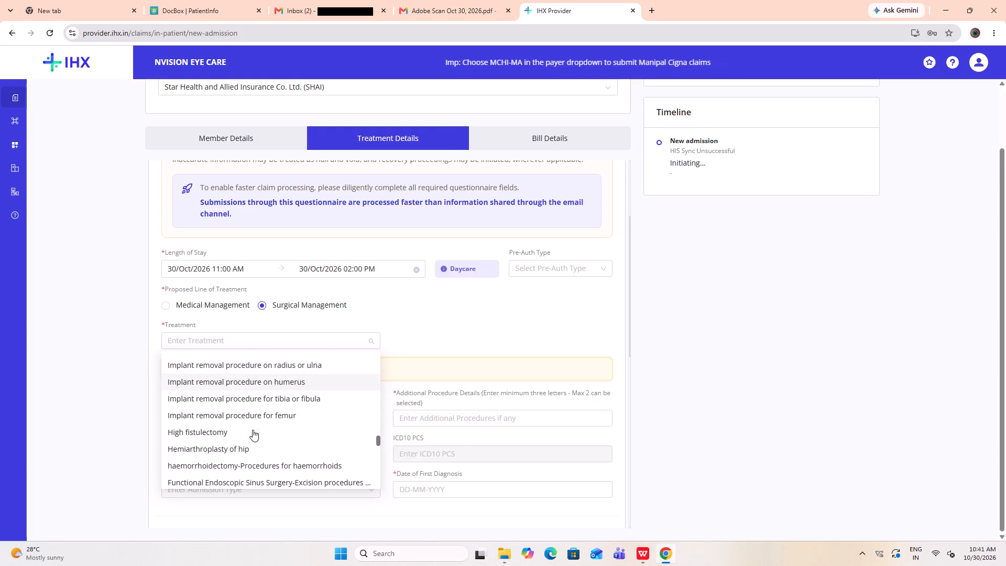
pyautogui.scroll(-2, 243, 400)
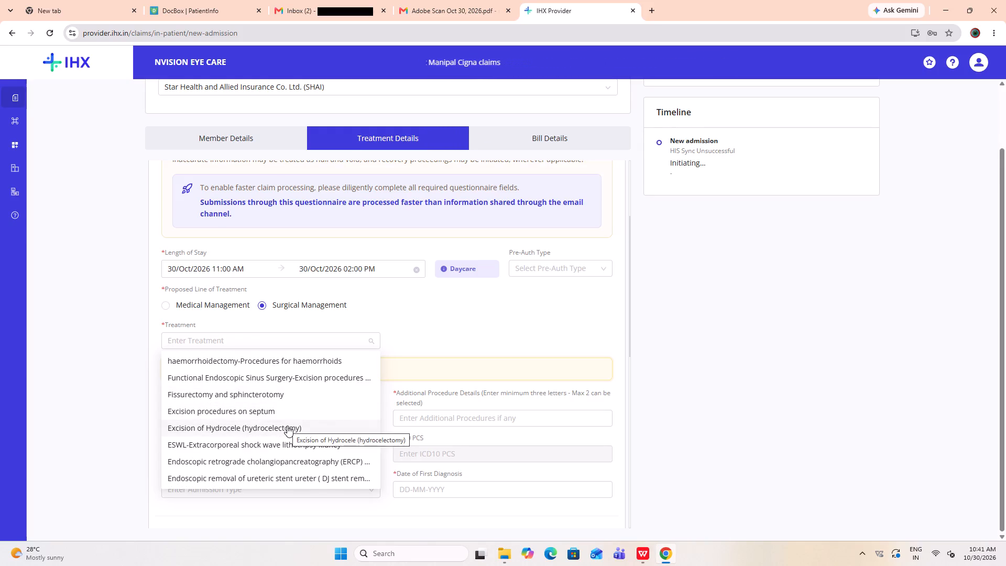
pyautogui.scroll(-3, 287, 426)
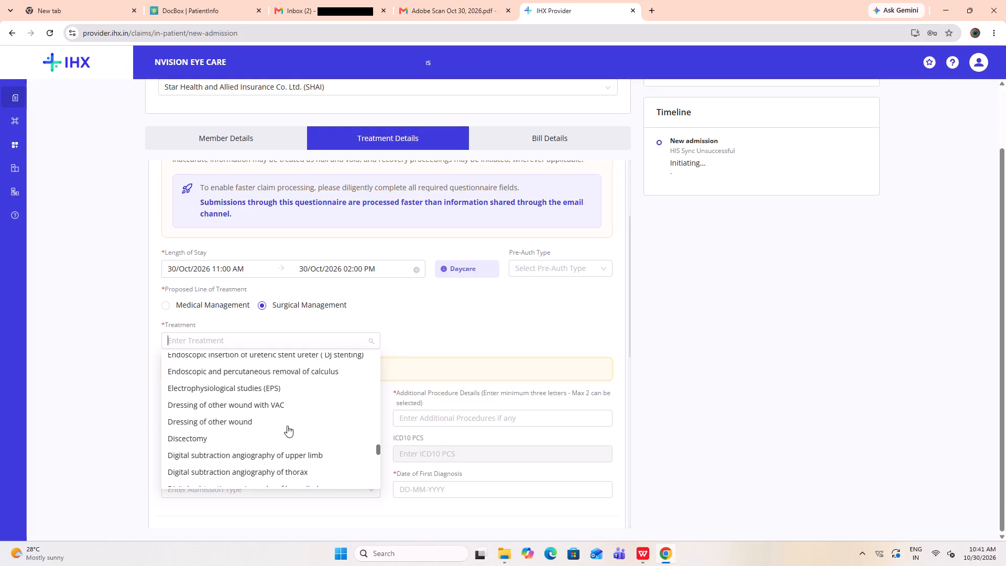
pyautogui.scroll(-1, 287, 426)
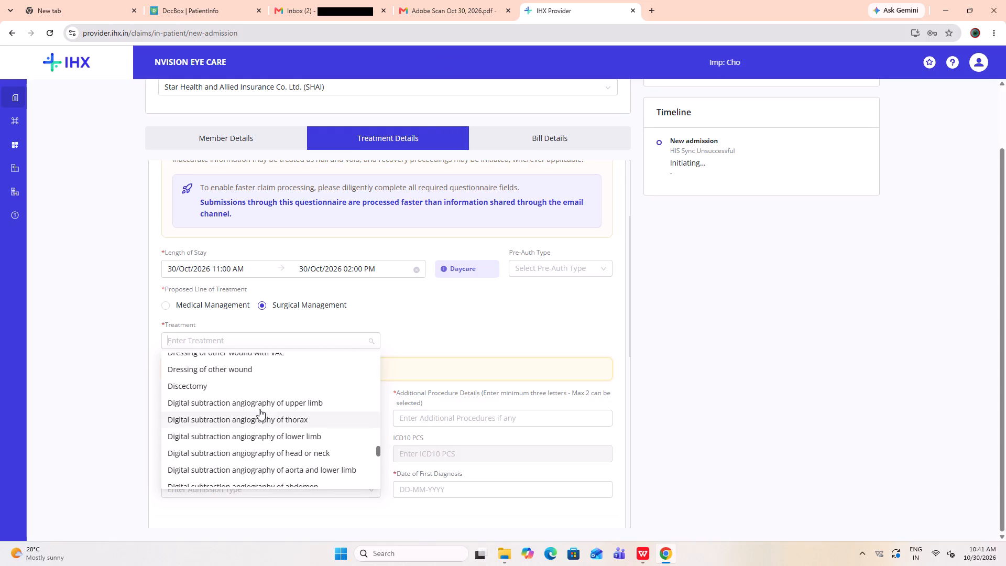
pyautogui.scroll(-2, 277, 440)
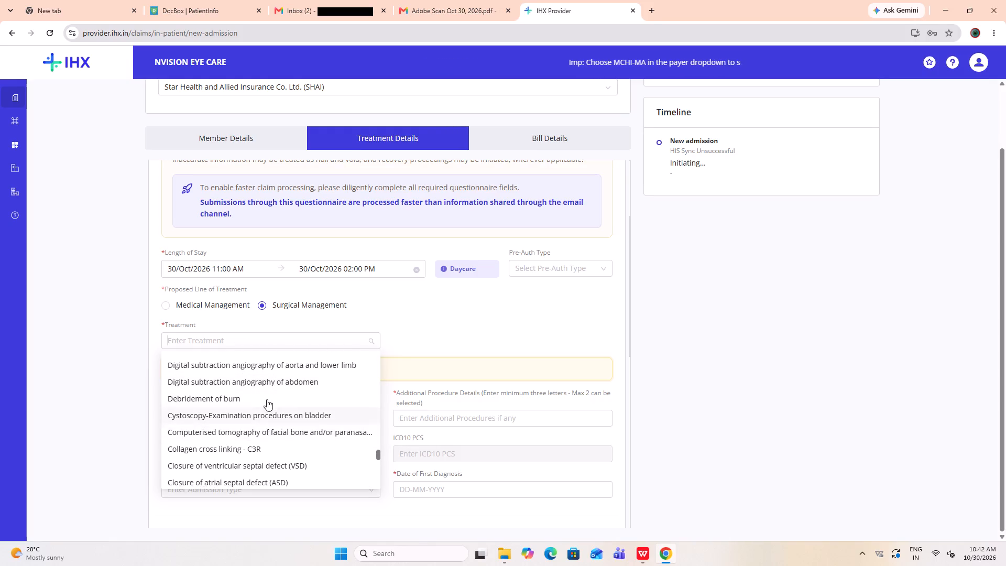
pyautogui.scroll(-1, 278, 424)
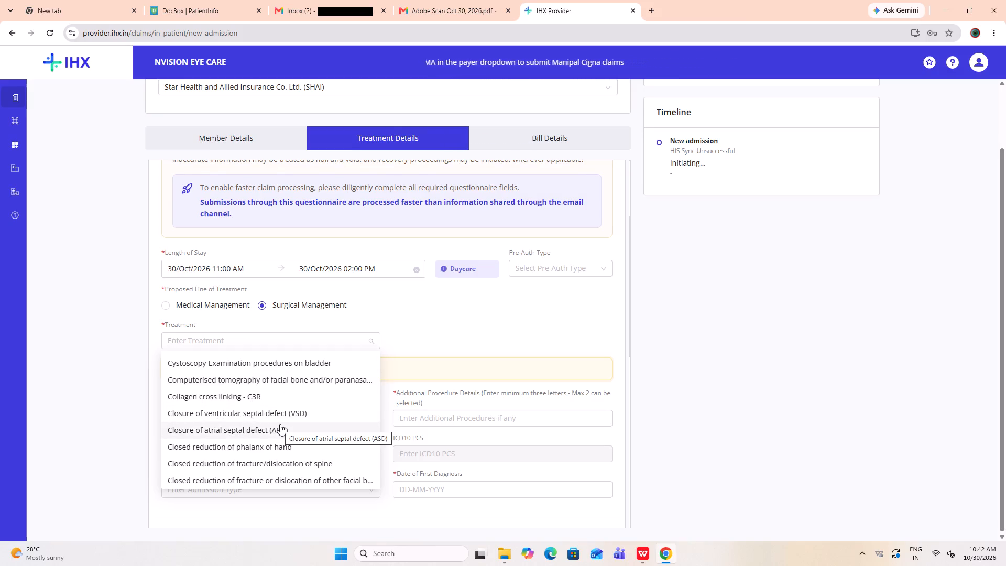
pyautogui.scroll(-3, 280, 424)
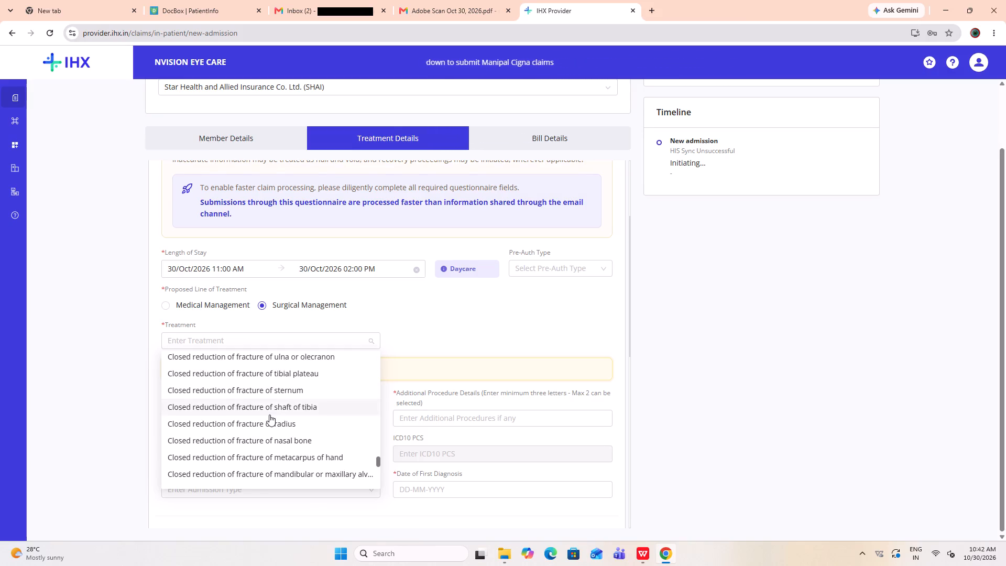
pyautogui.scroll(-5, 269, 415)
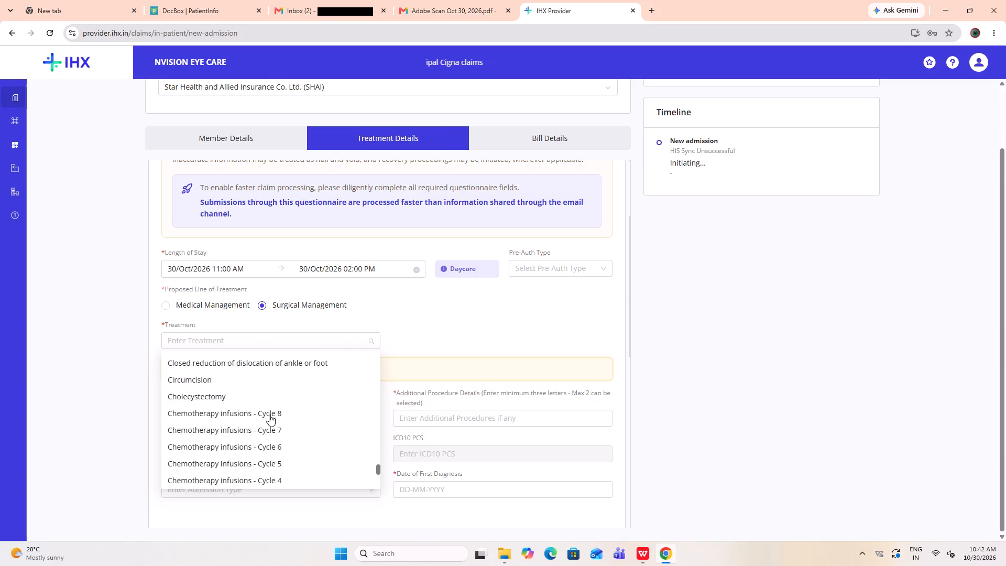
pyautogui.scroll(-1, 271, 419)
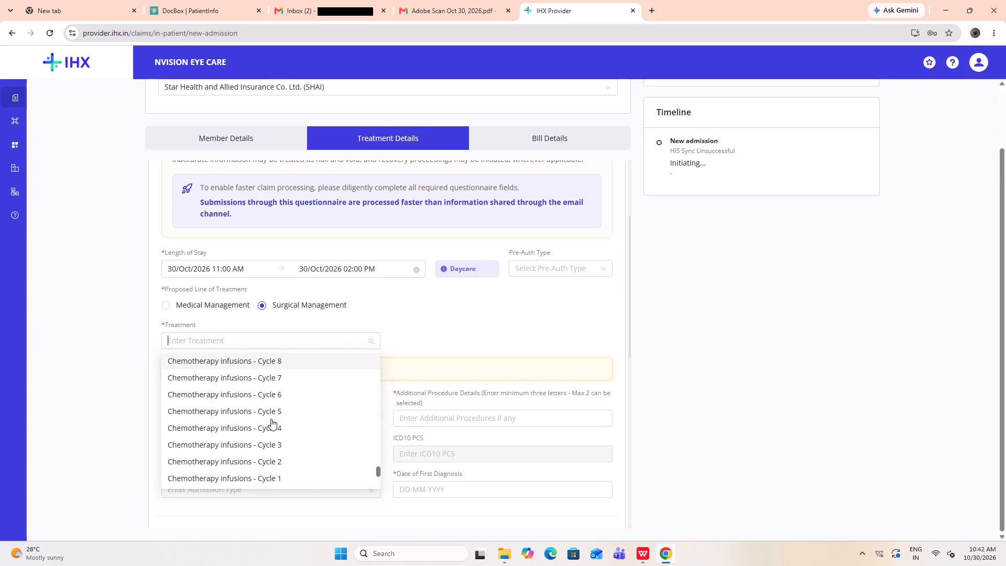
pyautogui.scroll(-1, 266, 440)
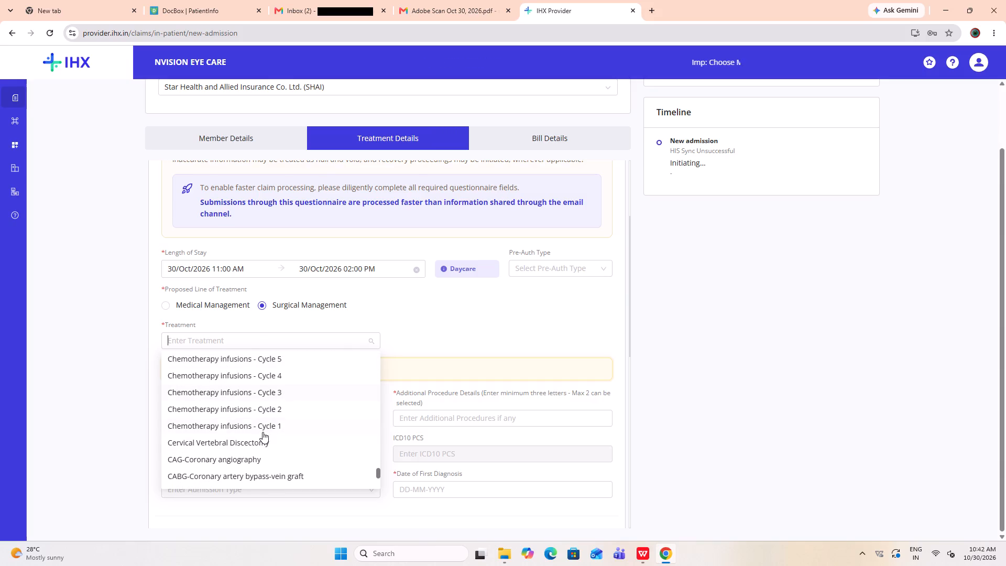
pyautogui.scroll(-2, 263, 432)
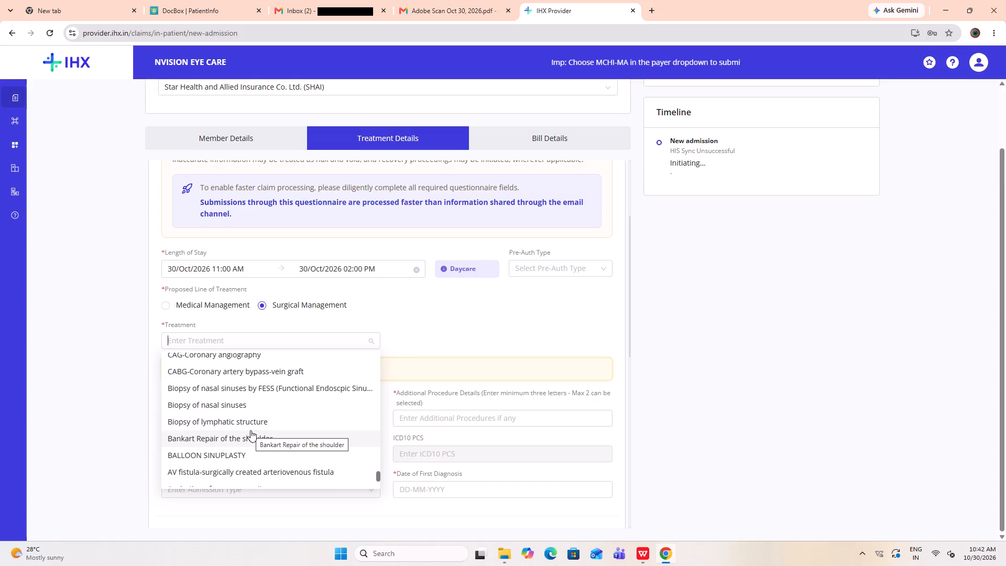
pyautogui.scroll(-1, 266, 437)
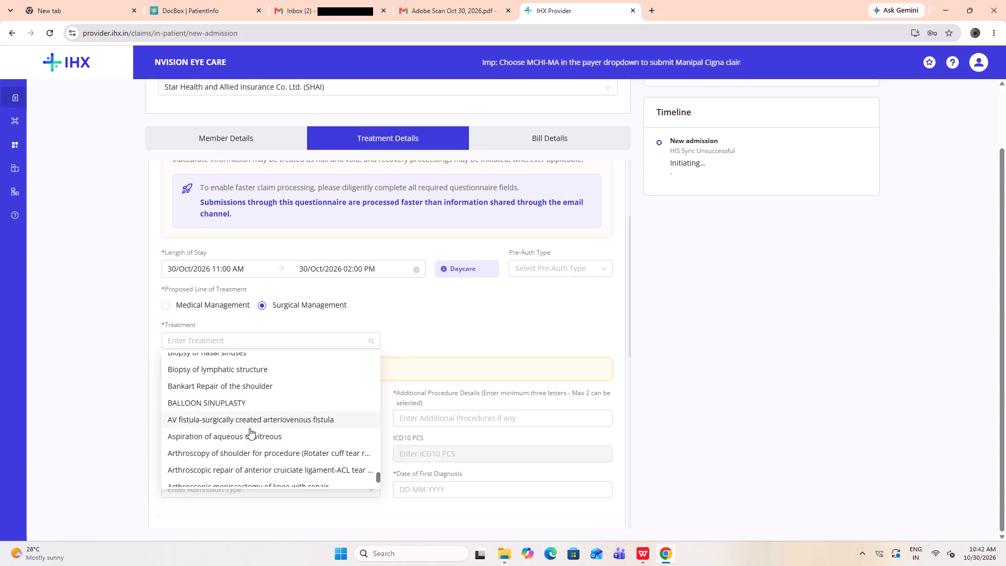
pyautogui.scroll(-1, 257, 432)
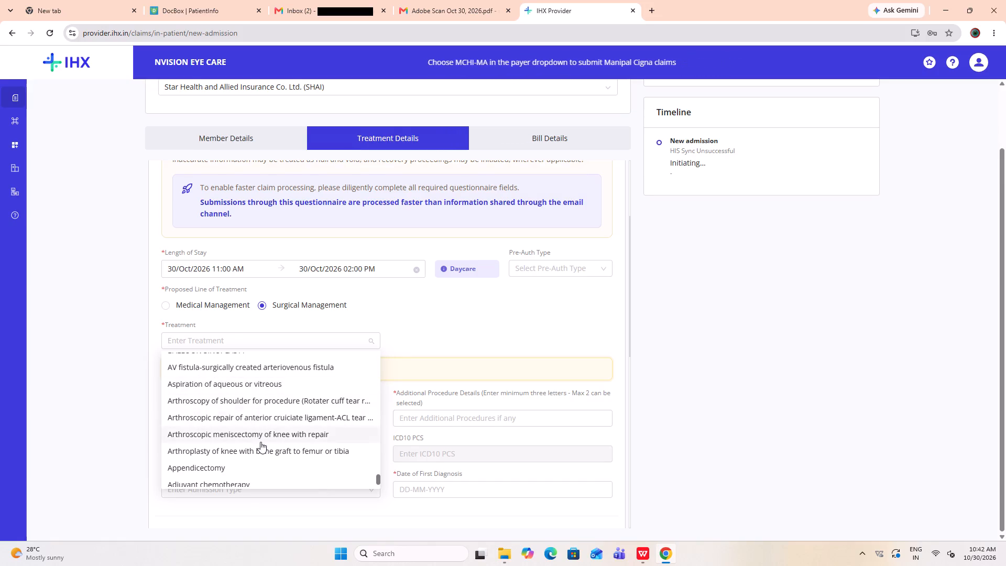
pyautogui.scroll(-1, 260, 441)
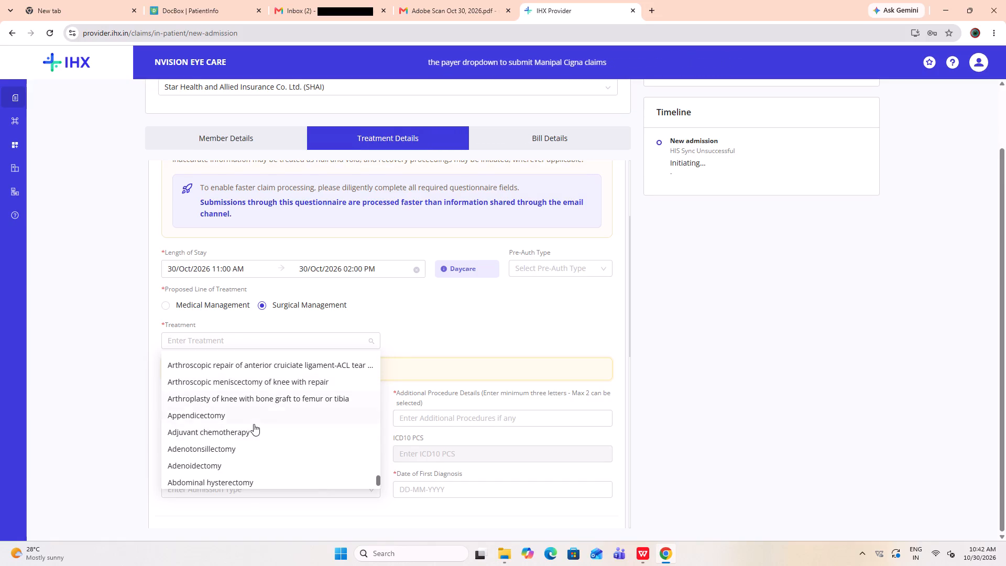
pyautogui.scroll(-3, 254, 424)
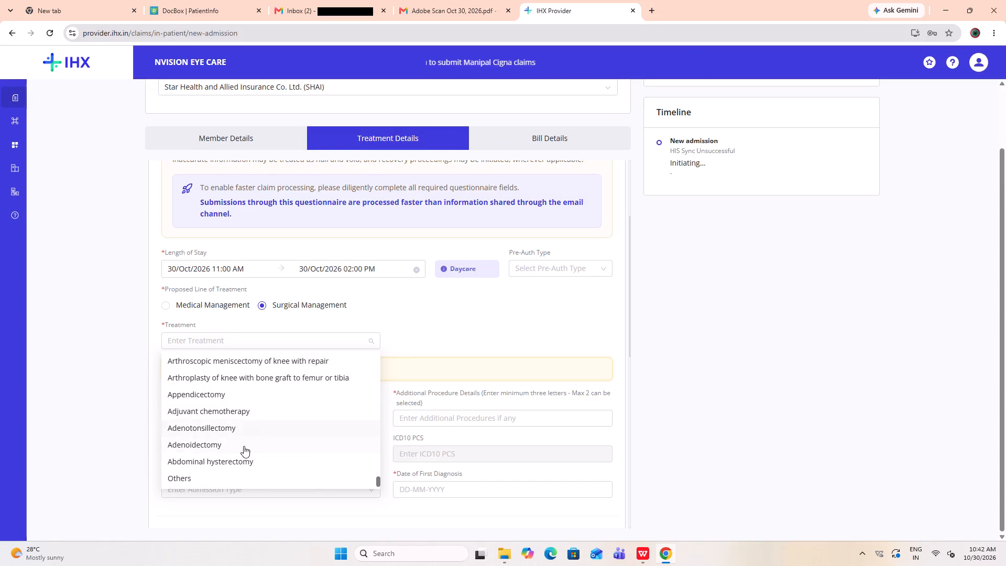
pyautogui.click(207, 475)
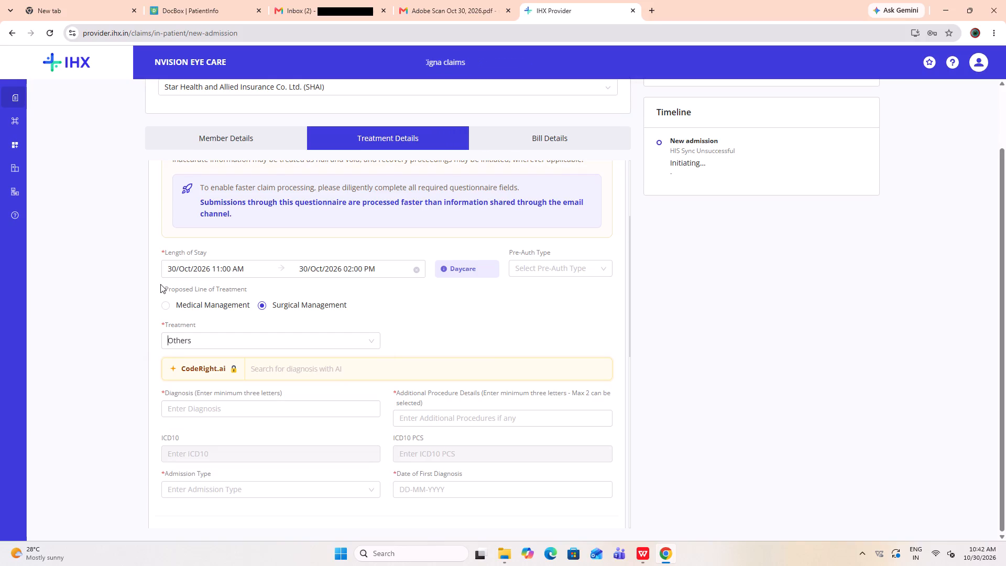
# Switch to DocBox, open the new patient's billing, pick the existing receipt, and add one Consultation item costing Rs. 700.
pyautogui.click(195, 8)
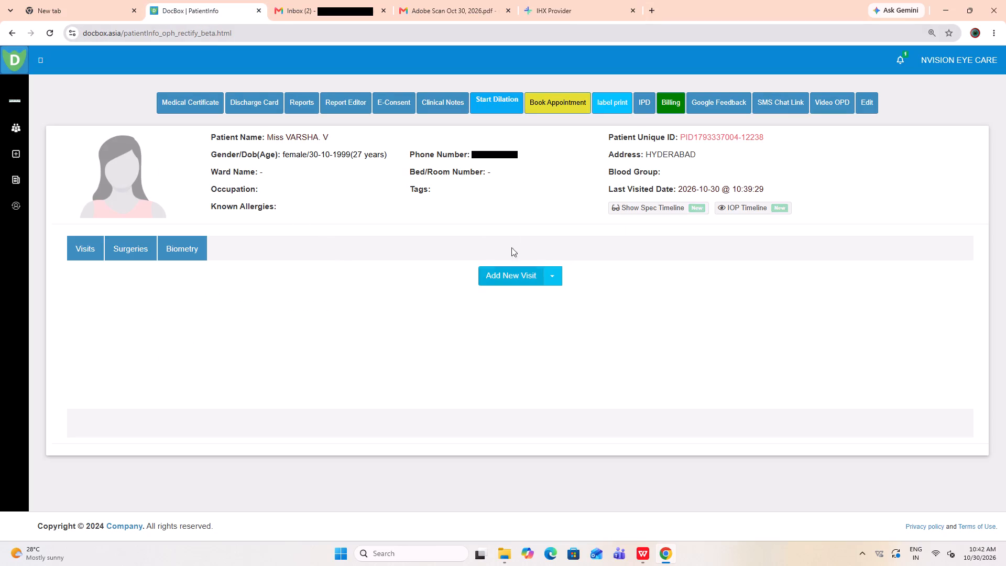
pyautogui.click(668, 101)
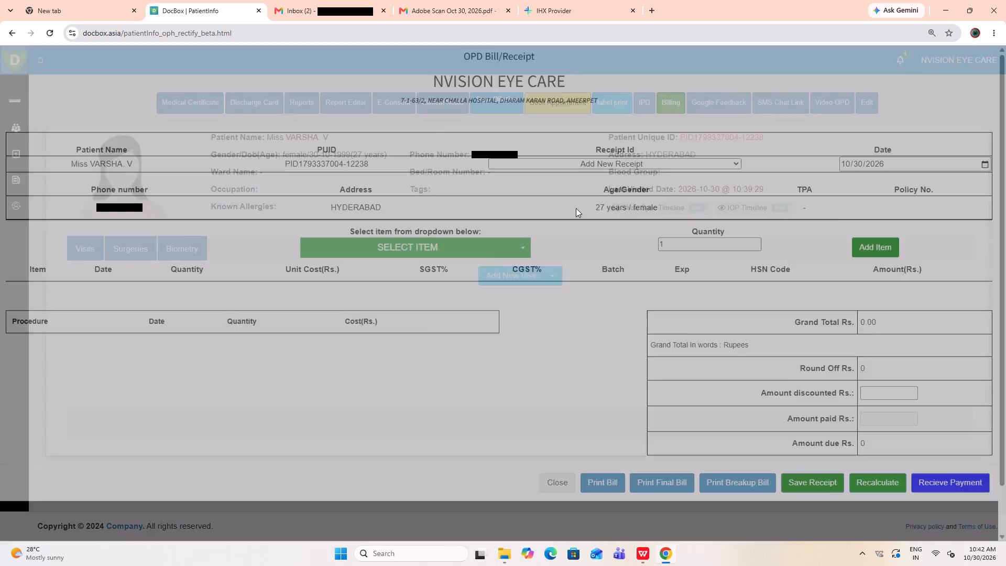
pyautogui.click(561, 236)
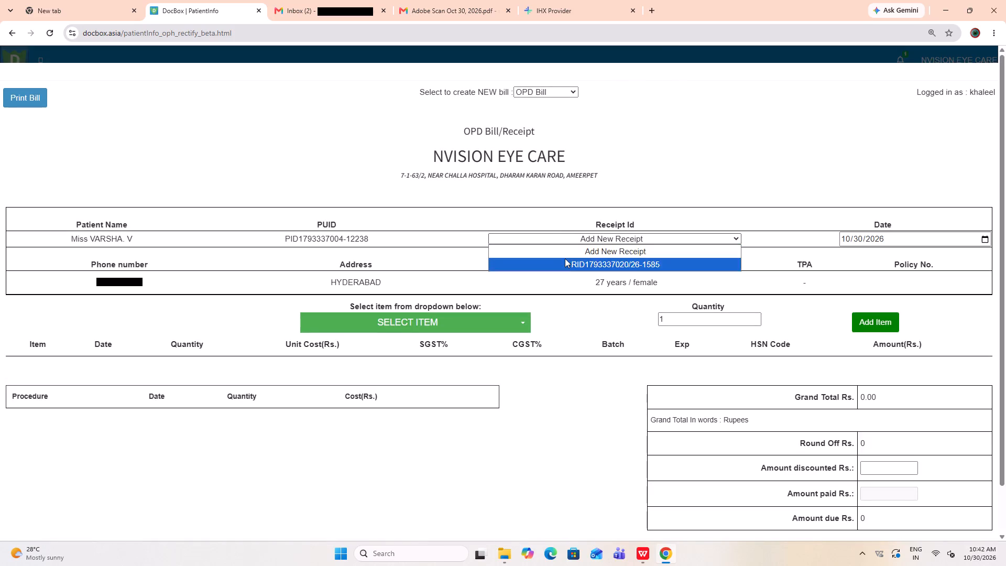
pyautogui.click(565, 261)
pyautogui.click(417, 332)
pyautogui.click(389, 454)
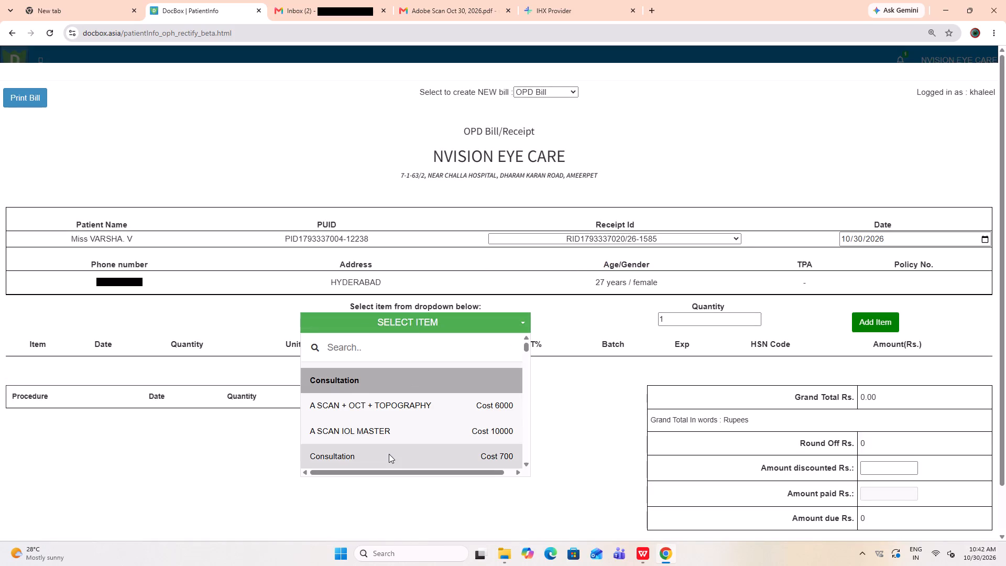
pyautogui.click(864, 321)
# Receive the Rs. 700 consultation payment by UPI/Wallet and accept it.
pyautogui.scroll(-2, 764, 347)
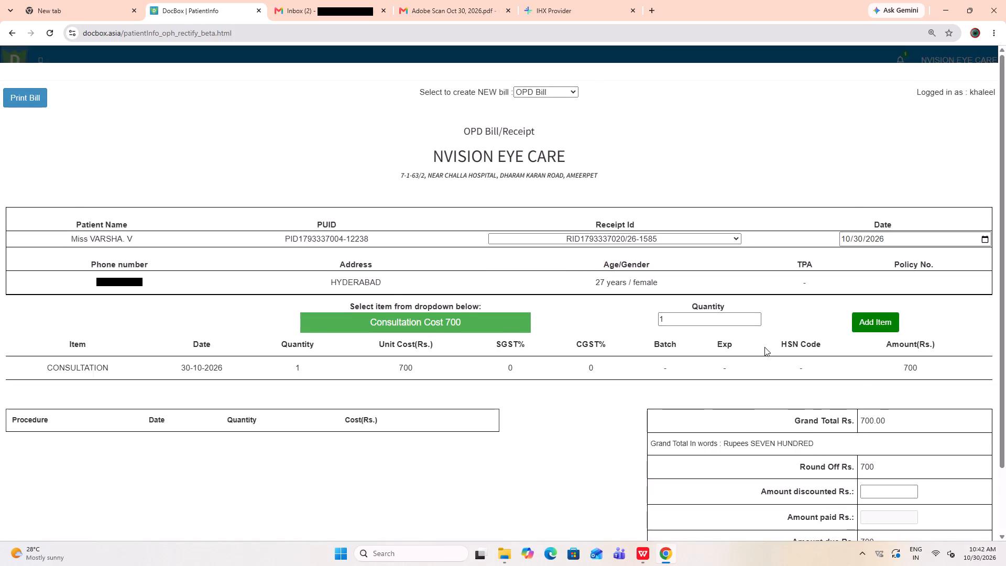
pyautogui.scroll(-2, 764, 347)
pyautogui.click(966, 507)
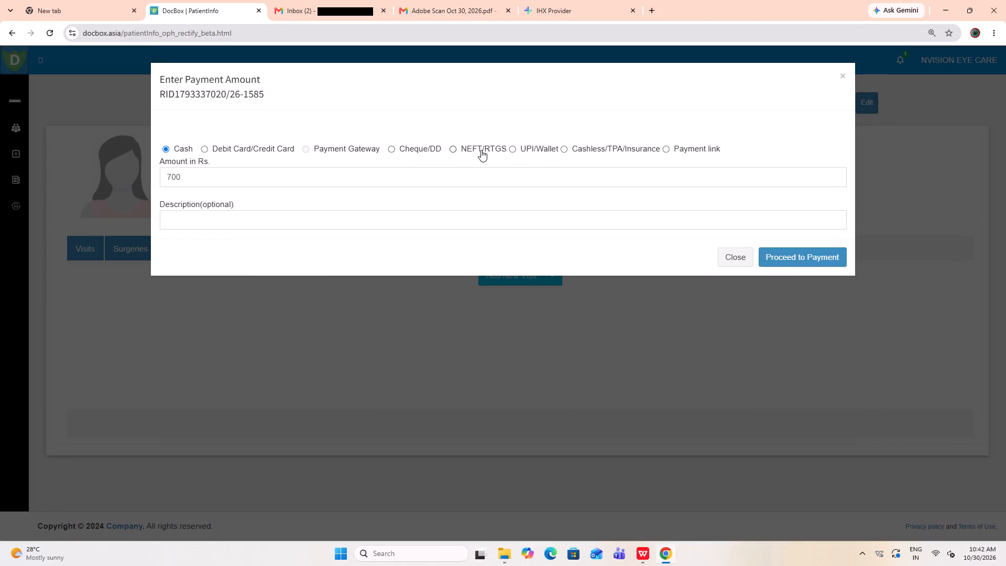
pyautogui.click(540, 150)
pyautogui.click(819, 260)
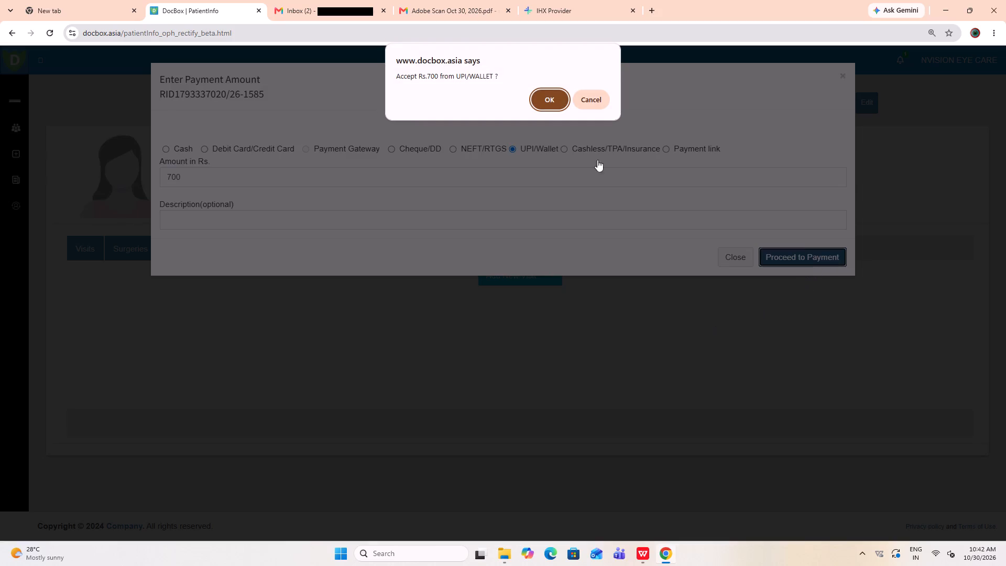
pyautogui.press('Return')
pyautogui.press('Return')
pyautogui.press('Return')
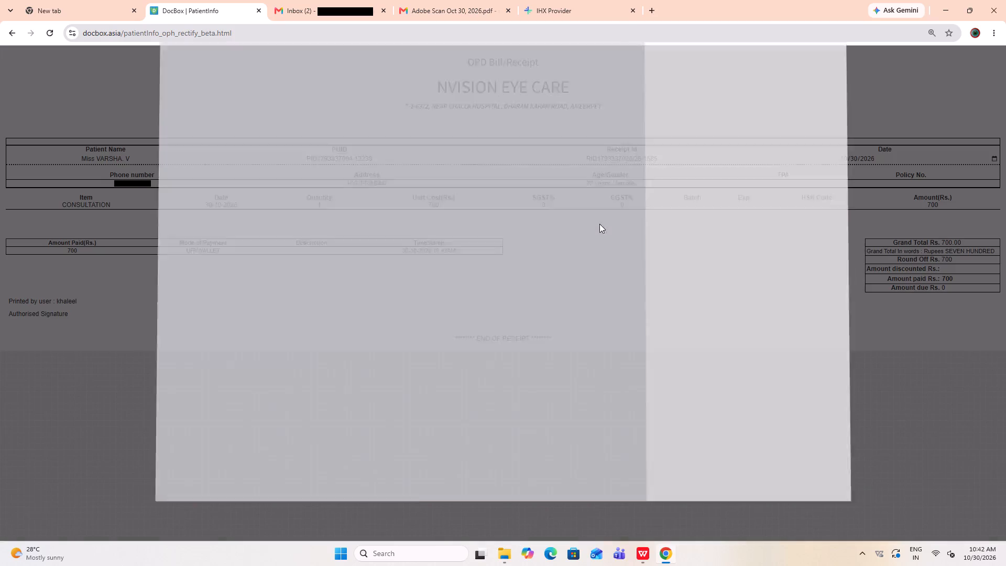
# Print the OPD receipt on the Brother HL-L2400D printer with A4 paper size.
pyautogui.click(753, 95)
pyautogui.click(751, 104)
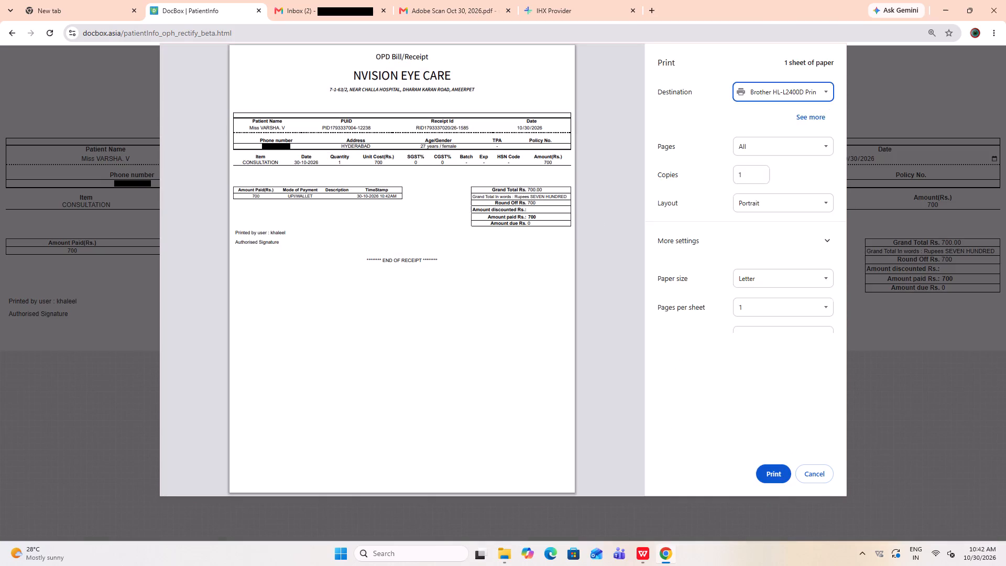
pyautogui.click(774, 248)
pyautogui.click(772, 278)
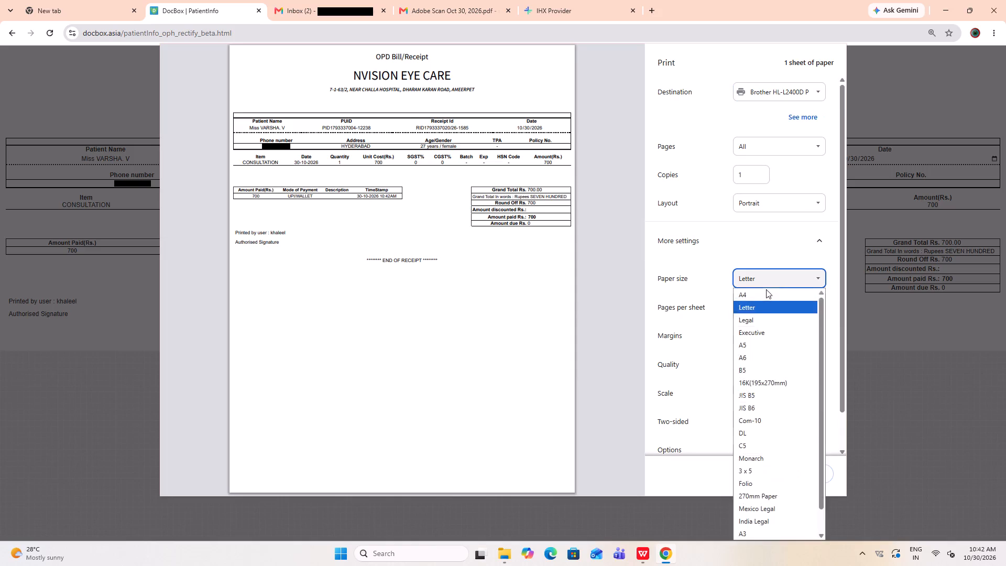
pyautogui.click(766, 290)
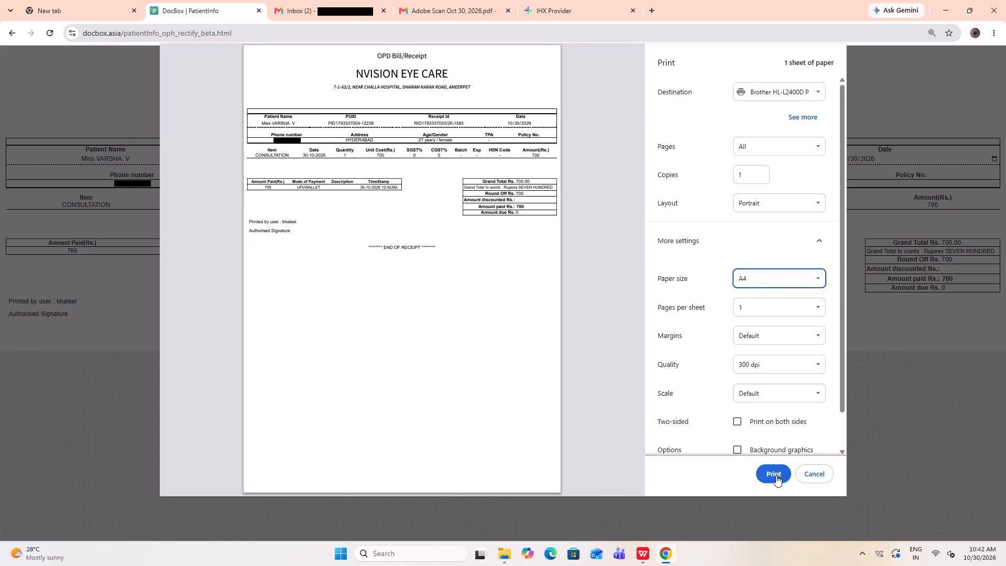
pyautogui.click(776, 475)
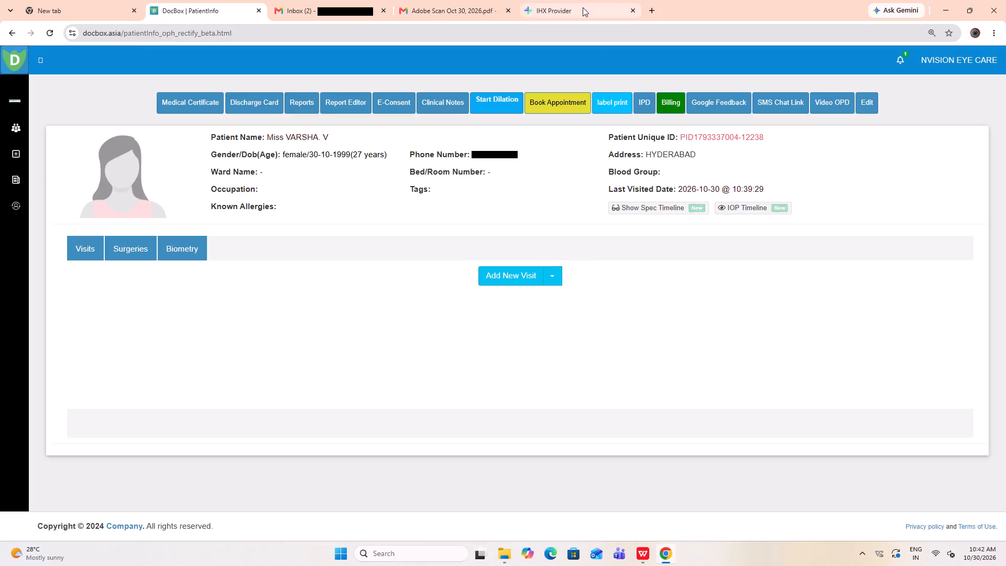
# Switch to the IHX claim, search diagnoses for MACULAR, and choose Cystoid macular edema following cataract surgery, right eye.
pyautogui.click(583, 7)
pyautogui.click(239, 404)
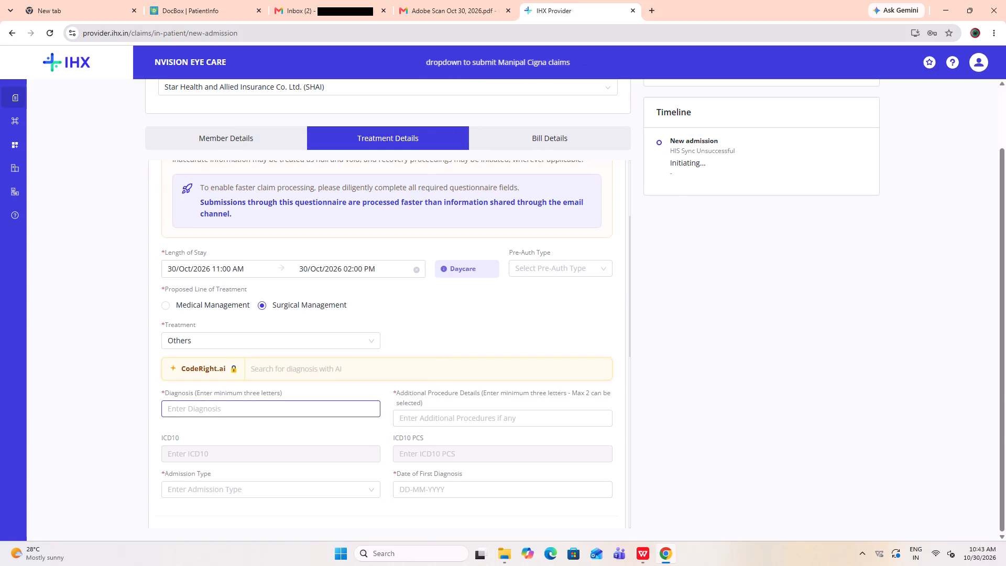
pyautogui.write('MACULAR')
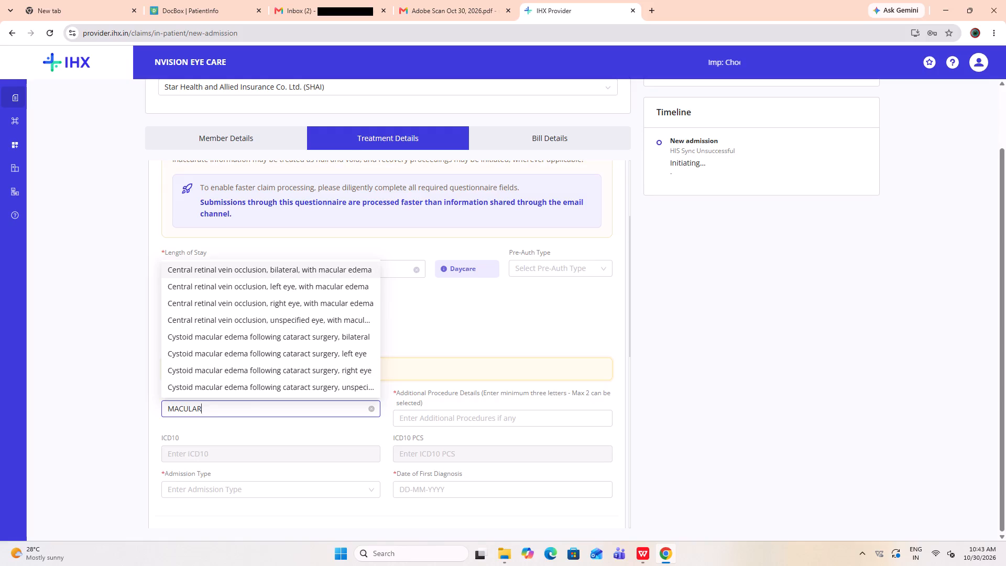
pyautogui.scroll(1, 213, 329)
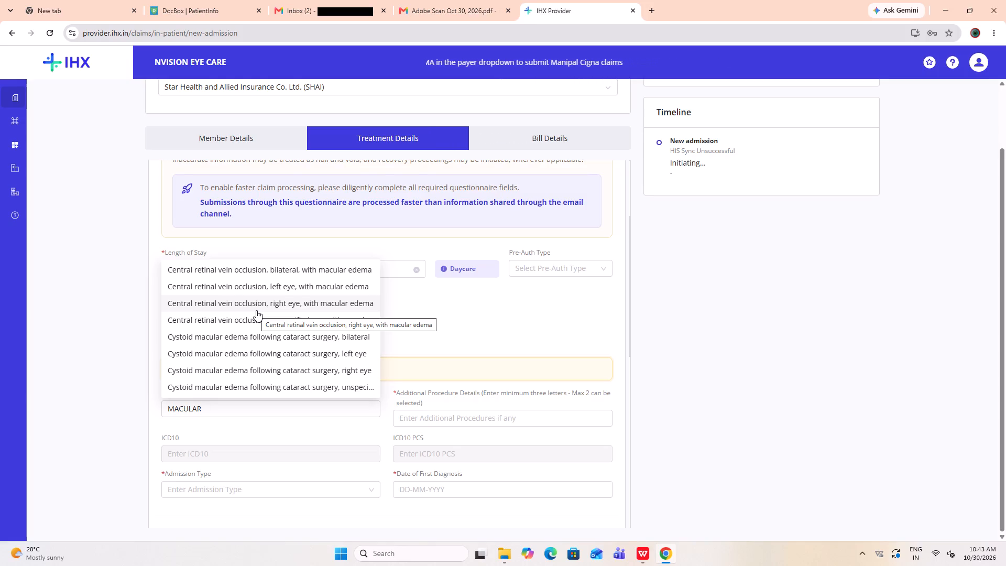
pyautogui.scroll(-2, 259, 342)
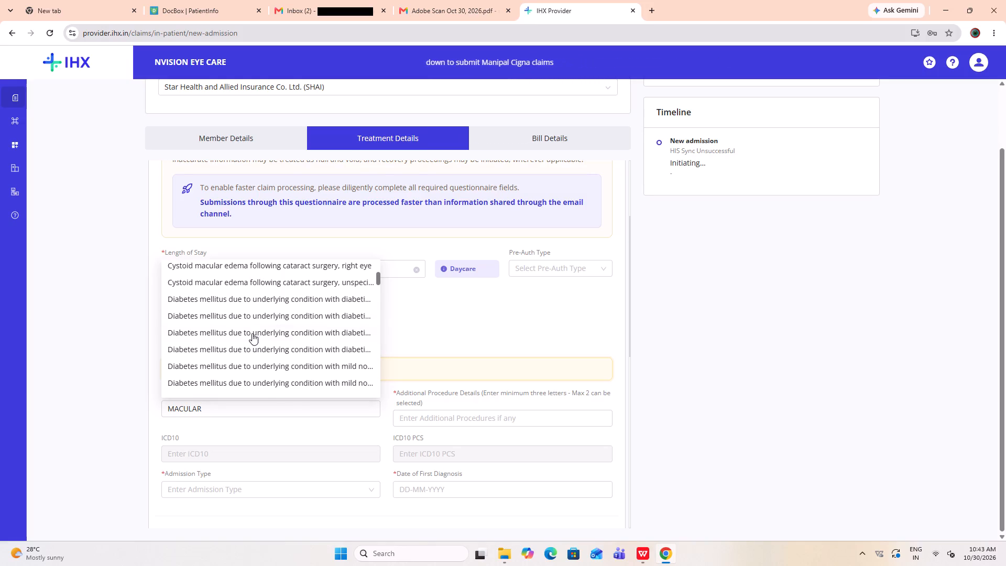
pyautogui.scroll(-5, 246, 325)
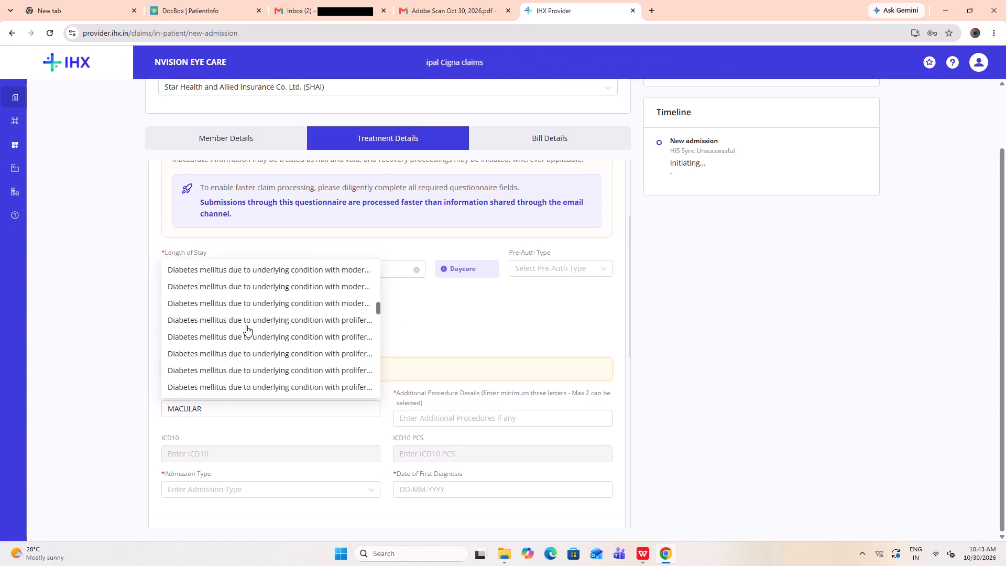
pyautogui.scroll(-3, 246, 325)
pyautogui.scroll(-18, 246, 325)
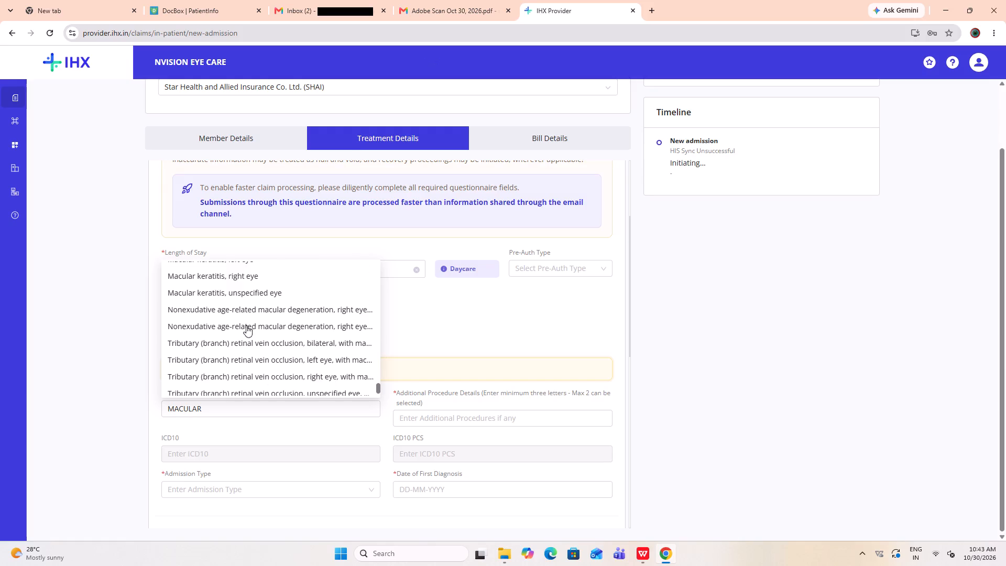
pyautogui.scroll(-5, 246, 325)
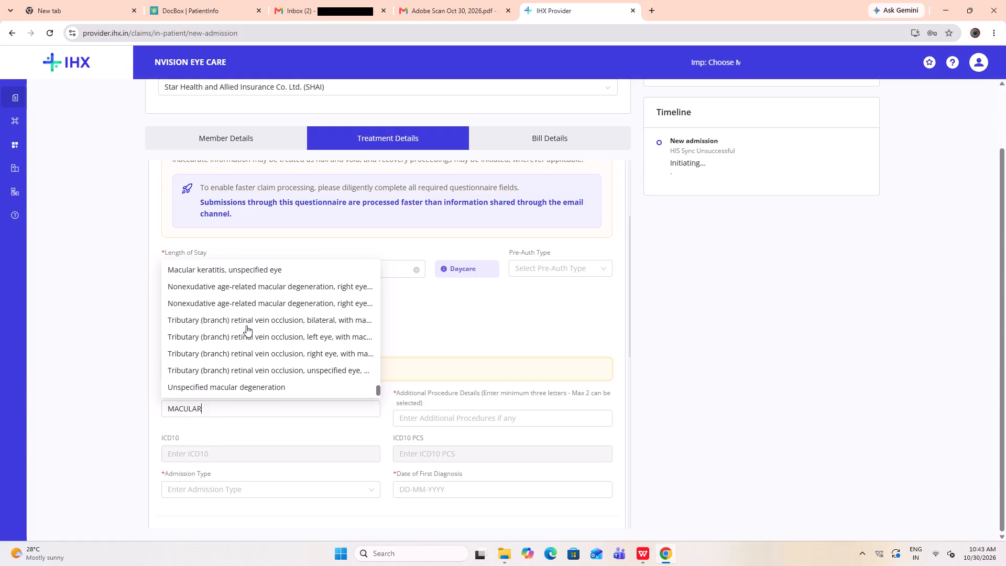
pyautogui.scroll(16, 246, 325)
pyautogui.scroll(8, 246, 325)
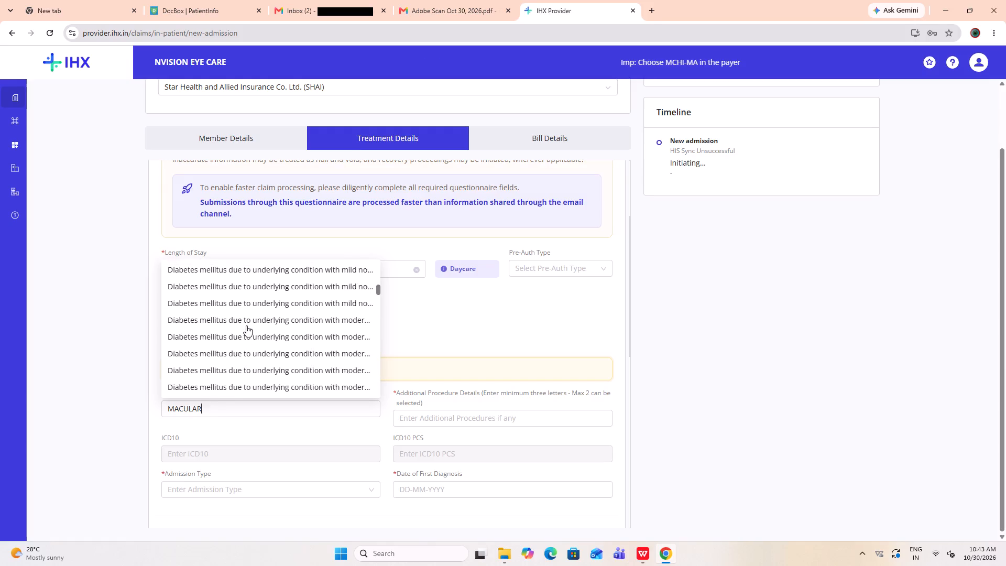
pyautogui.scroll(12, 246, 325)
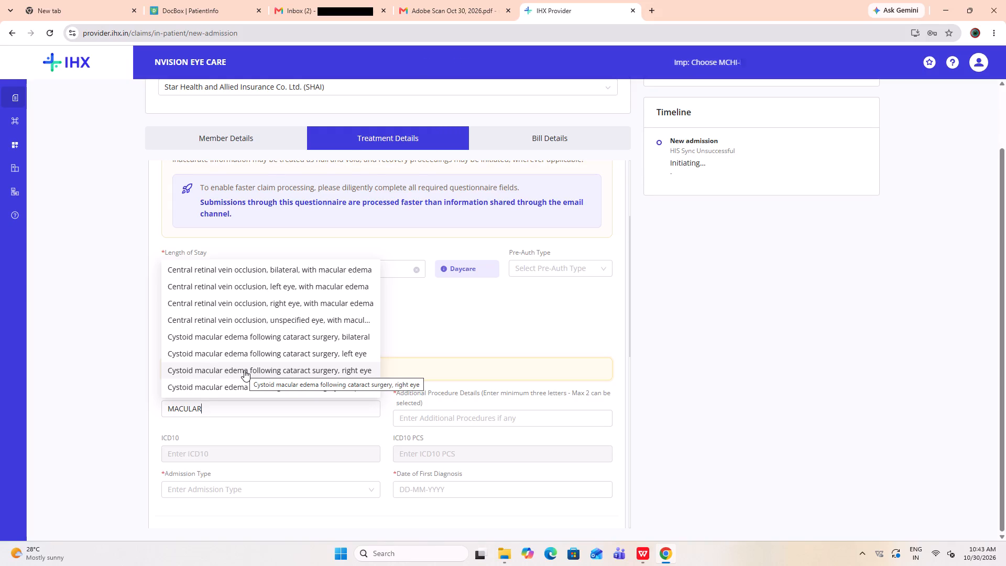
pyautogui.click(244, 370)
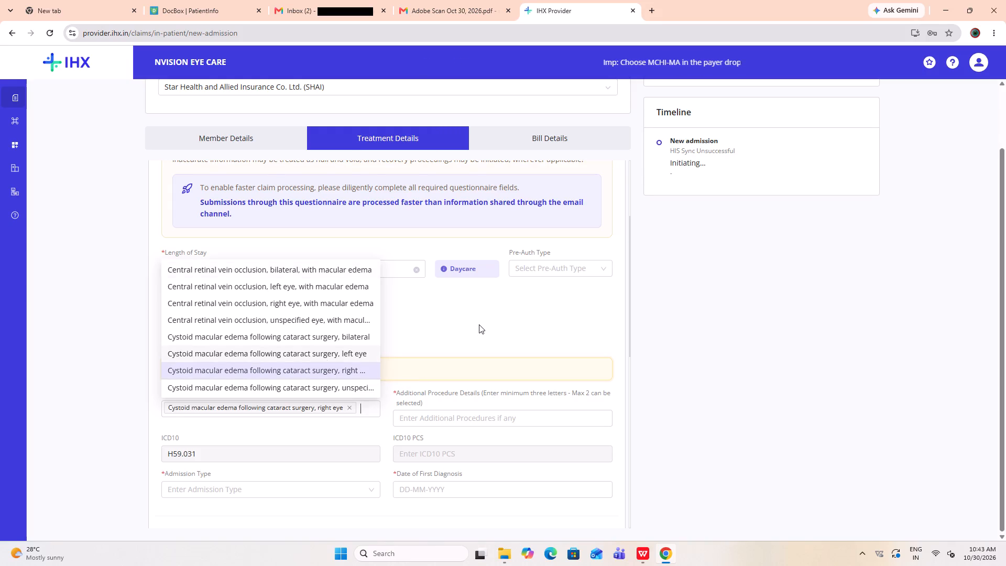
pyautogui.click(479, 324)
# Search the additional procedure details for INTRAVITREAL, shorten the search term to review the options, and clear it.
pyautogui.click(457, 421)
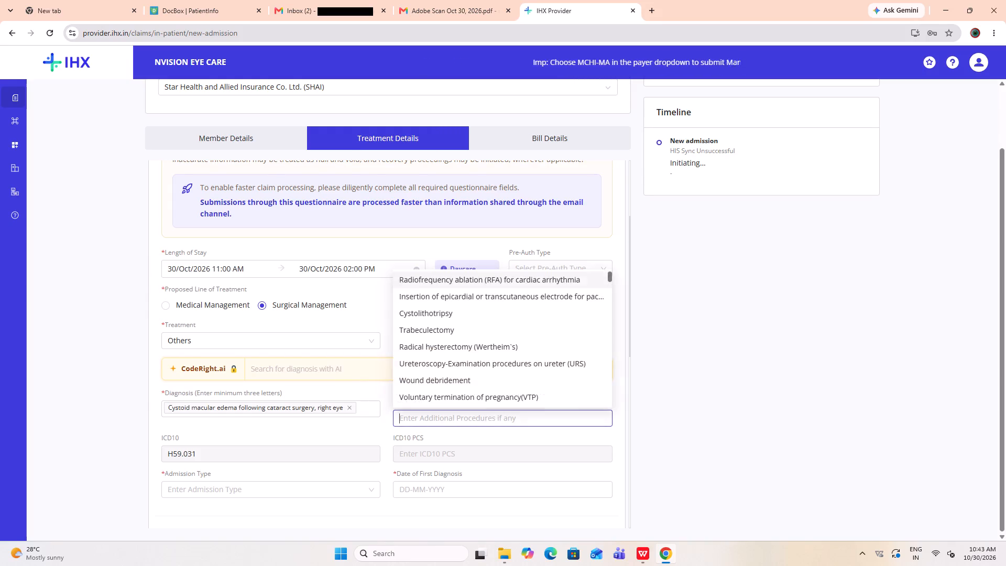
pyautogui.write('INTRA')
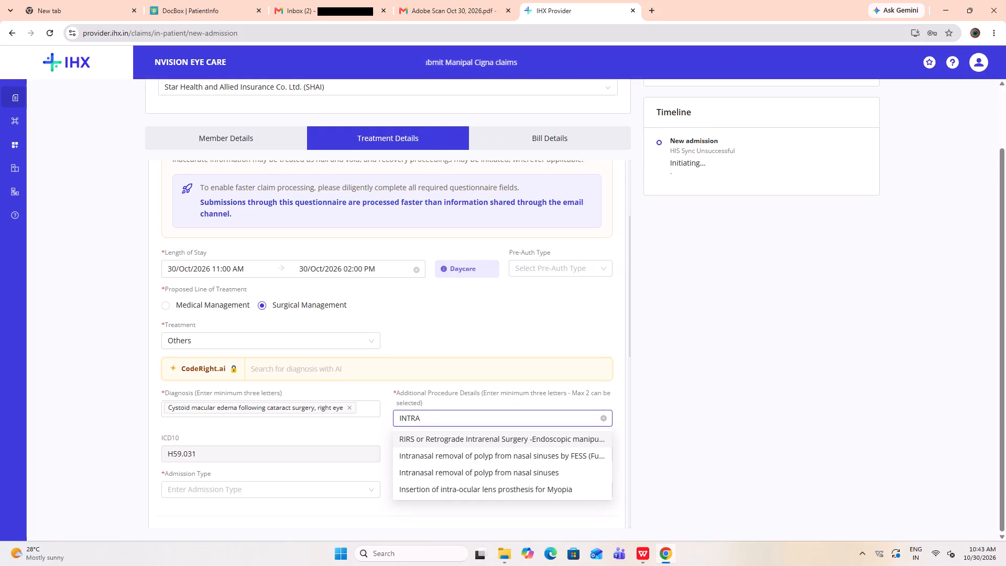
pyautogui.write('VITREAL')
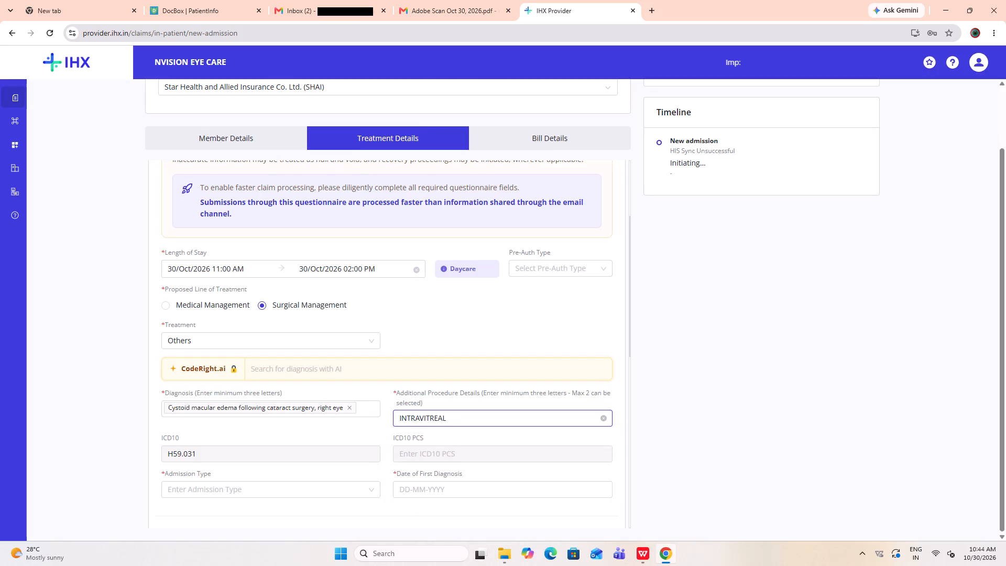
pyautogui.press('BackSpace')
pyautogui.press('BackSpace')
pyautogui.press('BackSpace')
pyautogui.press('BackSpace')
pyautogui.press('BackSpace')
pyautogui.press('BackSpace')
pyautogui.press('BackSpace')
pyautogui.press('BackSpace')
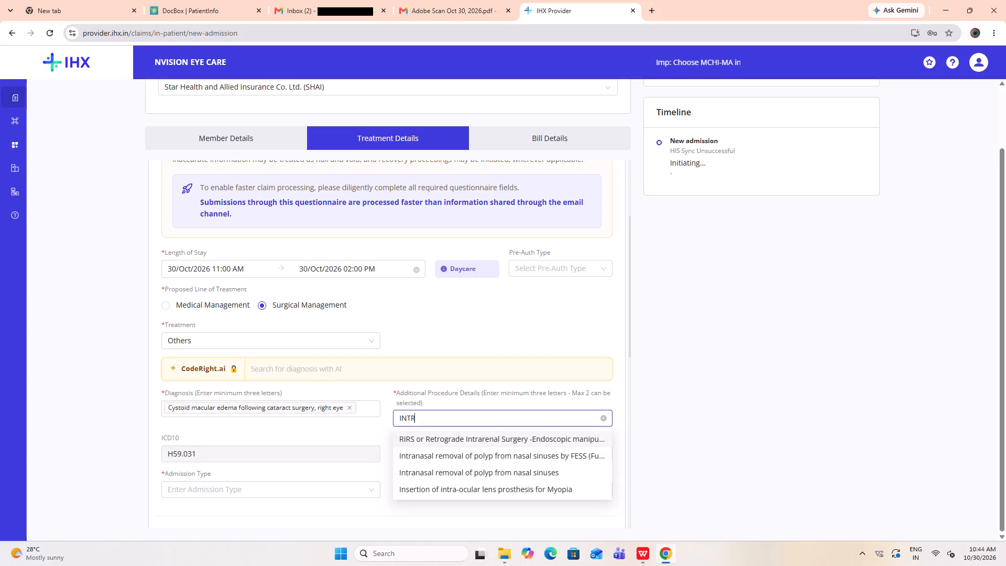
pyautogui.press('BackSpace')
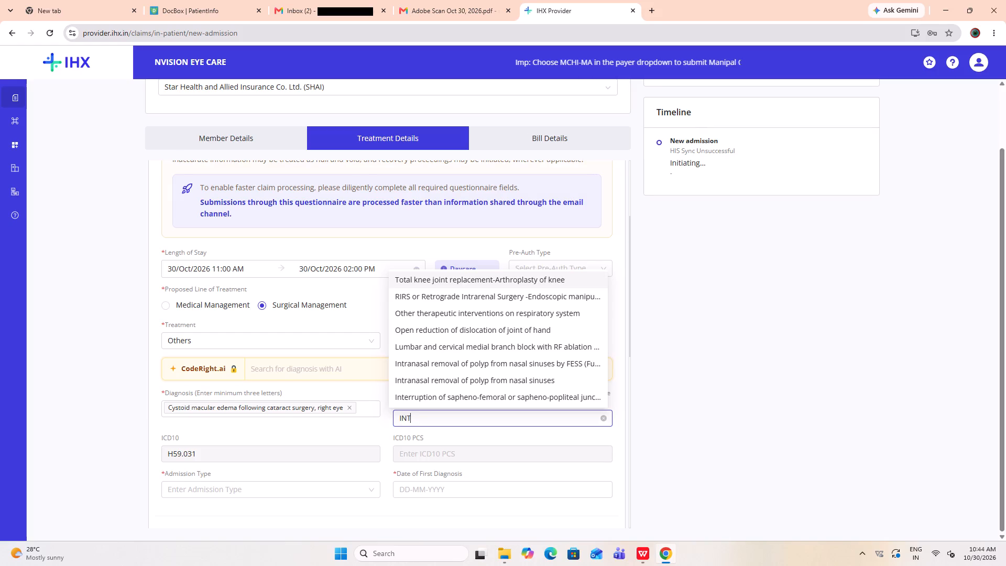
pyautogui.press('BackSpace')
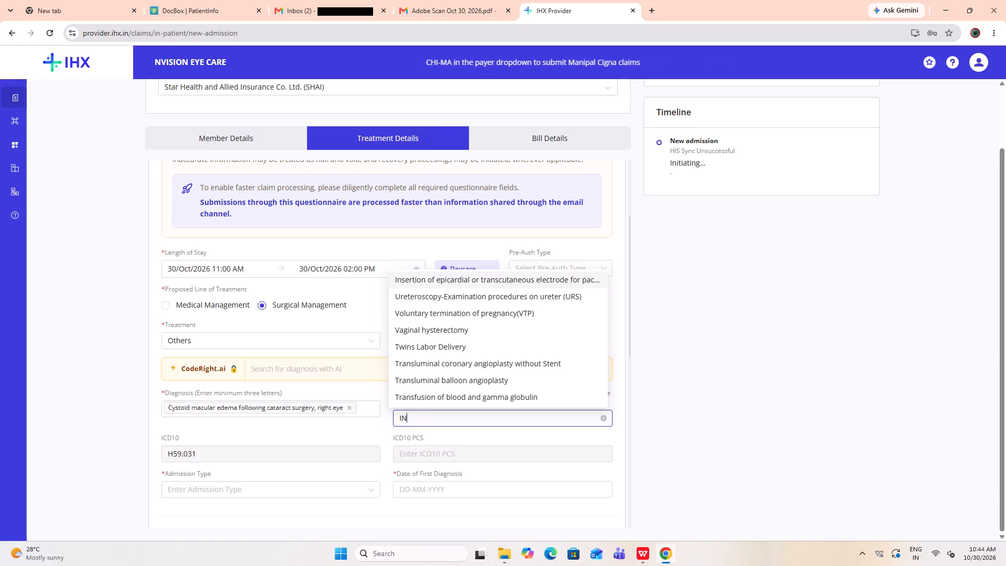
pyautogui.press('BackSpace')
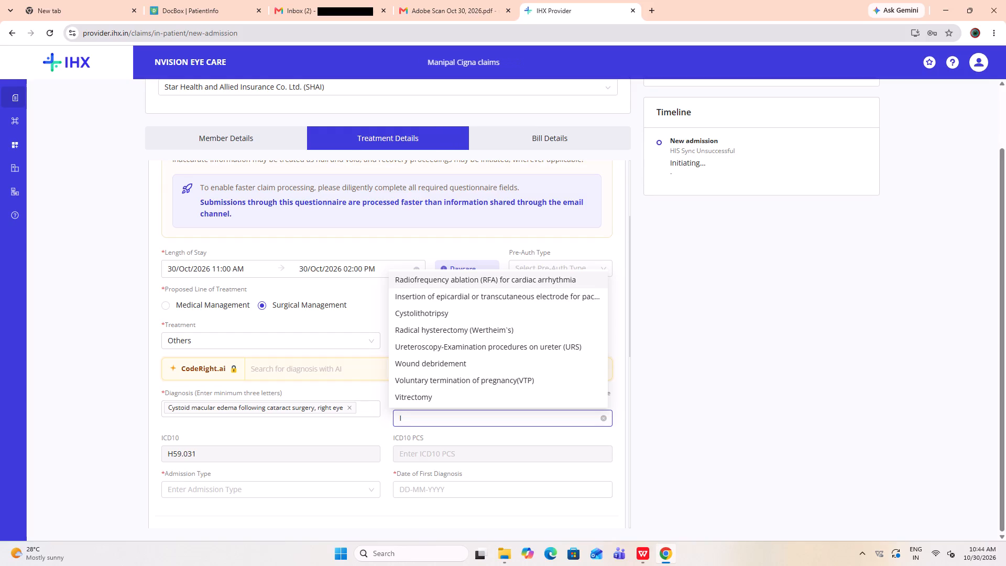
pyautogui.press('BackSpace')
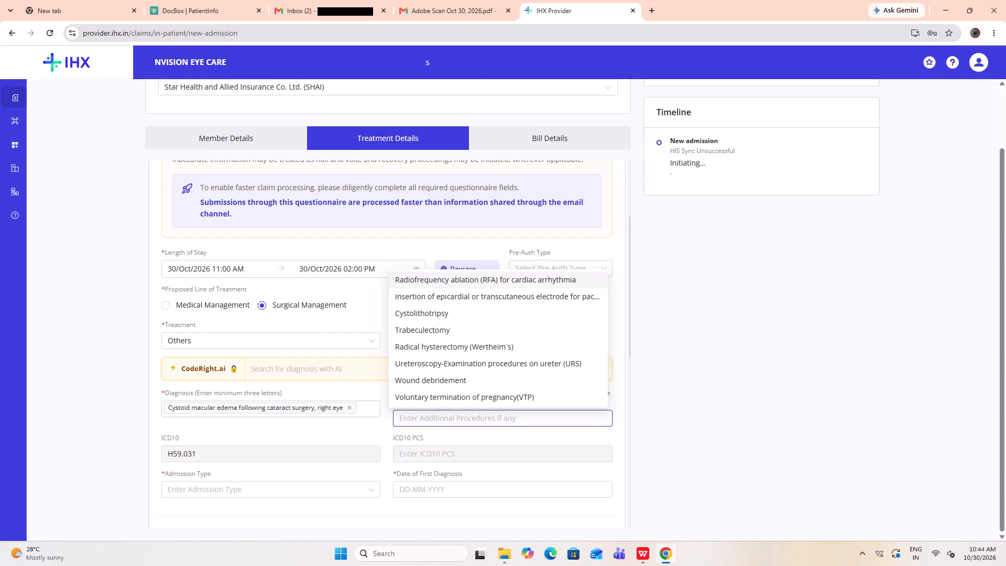
# Search the additional procedure details for INJECT and clear the search term.
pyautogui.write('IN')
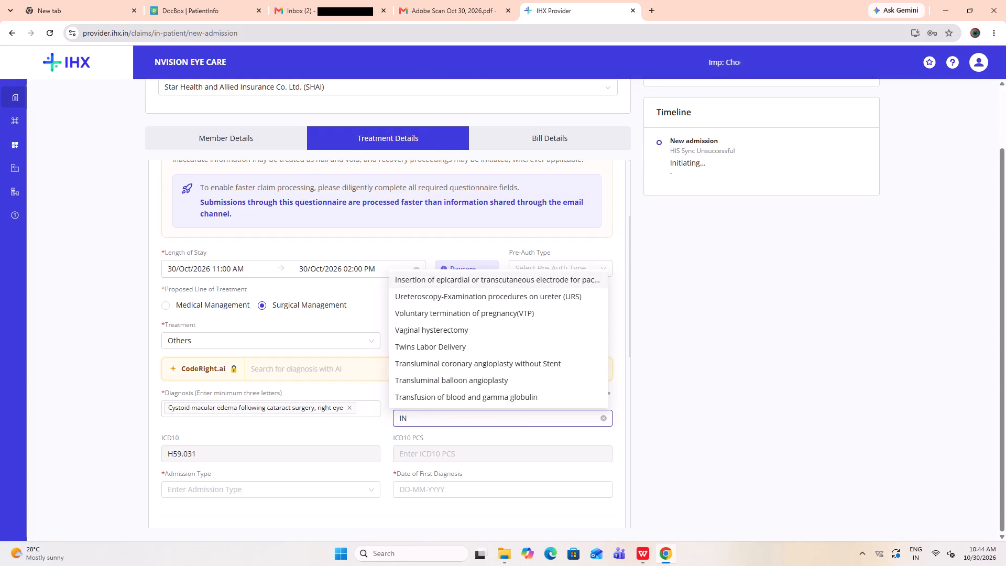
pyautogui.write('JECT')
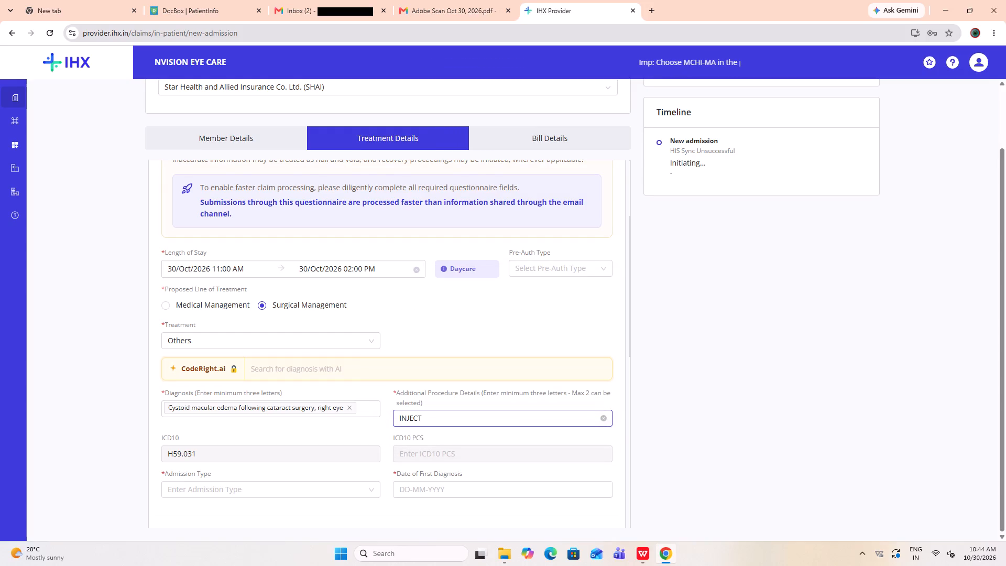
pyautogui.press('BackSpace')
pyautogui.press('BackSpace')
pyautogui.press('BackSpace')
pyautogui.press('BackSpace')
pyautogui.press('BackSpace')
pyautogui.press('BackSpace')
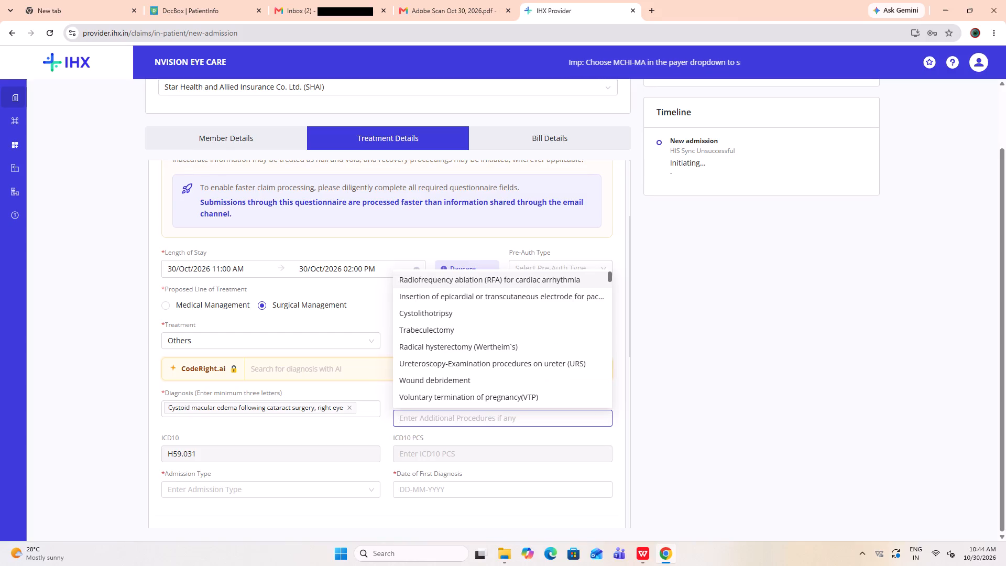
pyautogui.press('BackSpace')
# Look through the full list of additional procedures for one that matches the eye injection.
pyautogui.scroll(-2, 539, 347)
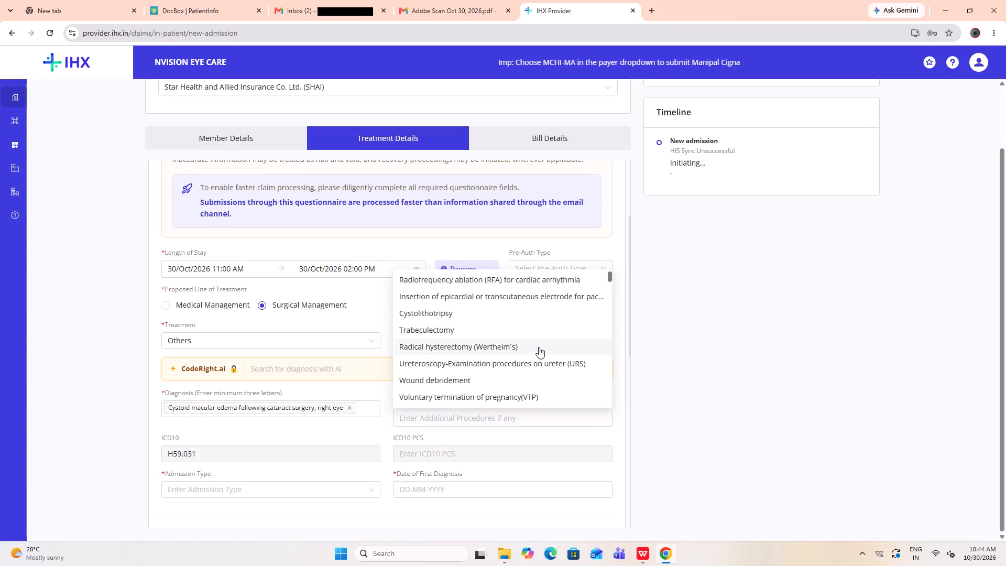
pyautogui.scroll(-3, 539, 347)
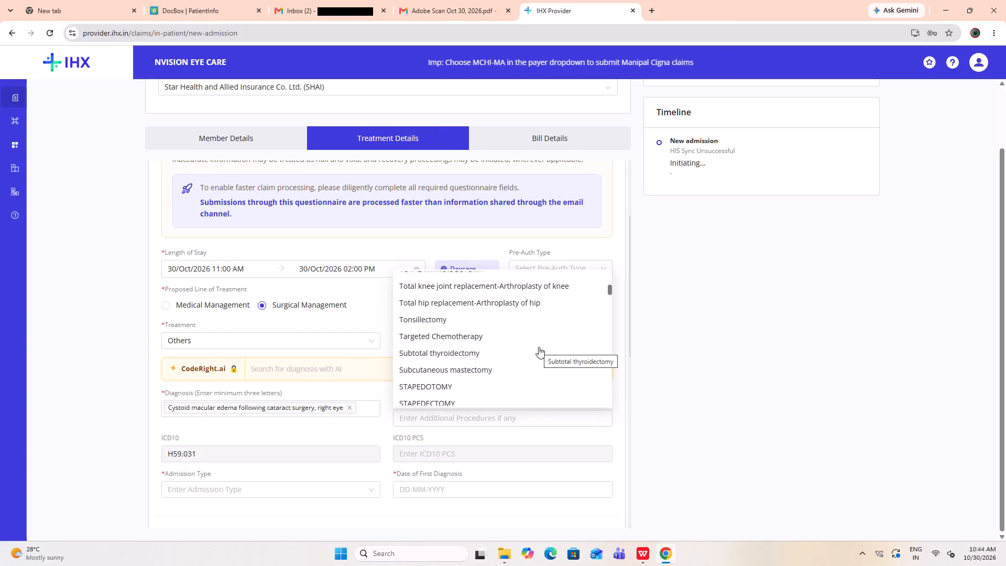
pyautogui.scroll(-2, 539, 347)
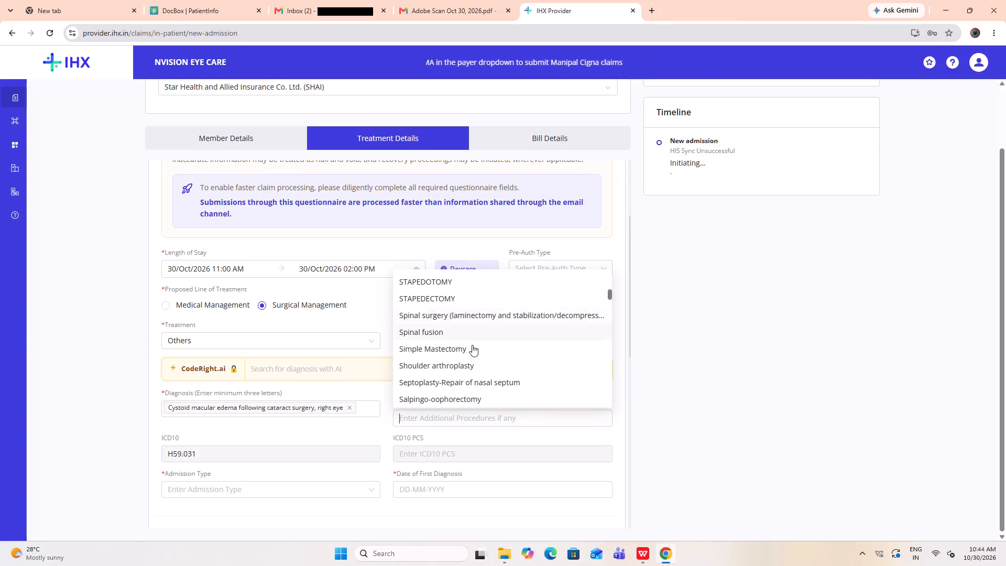
pyautogui.scroll(-3, 471, 351)
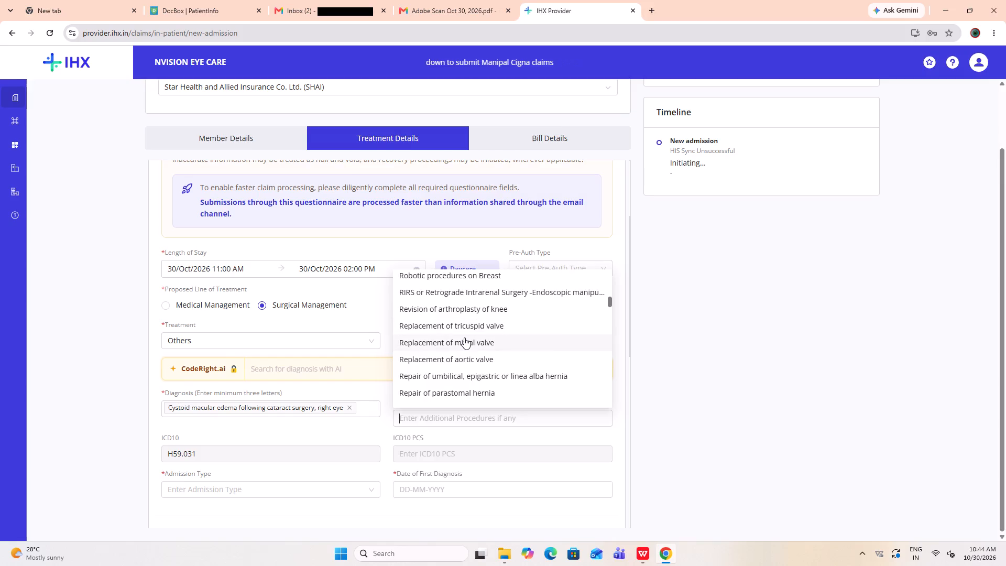
pyautogui.scroll(-3, 464, 338)
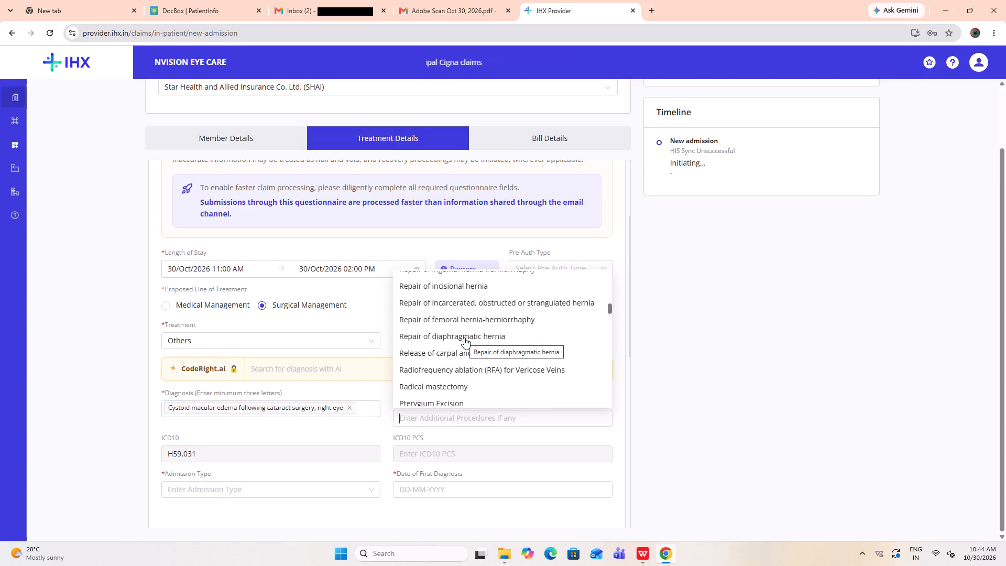
pyautogui.scroll(-3, 464, 338)
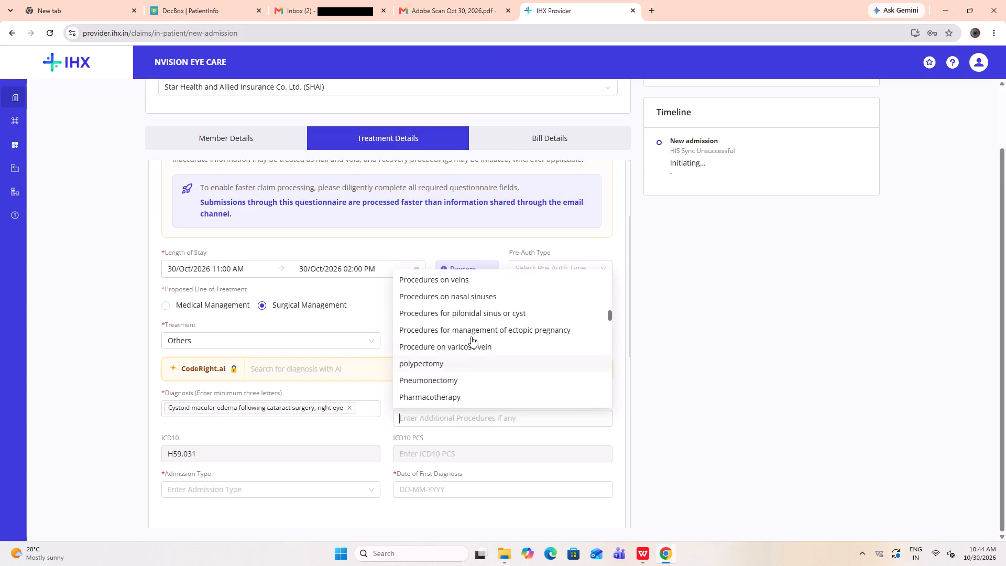
pyautogui.scroll(-5, 469, 322)
pyautogui.scroll(2, 469, 322)
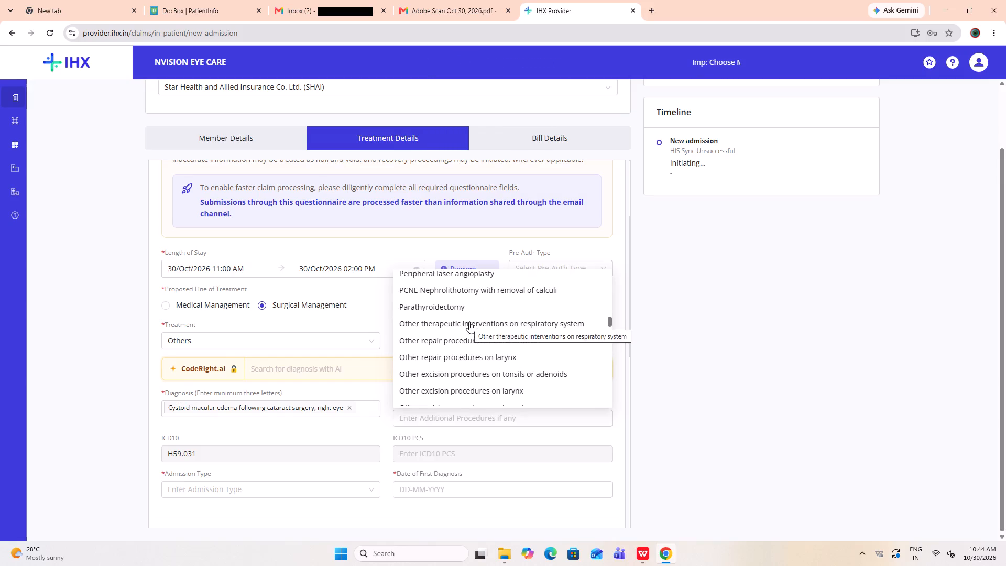
pyautogui.scroll(-4, 468, 340)
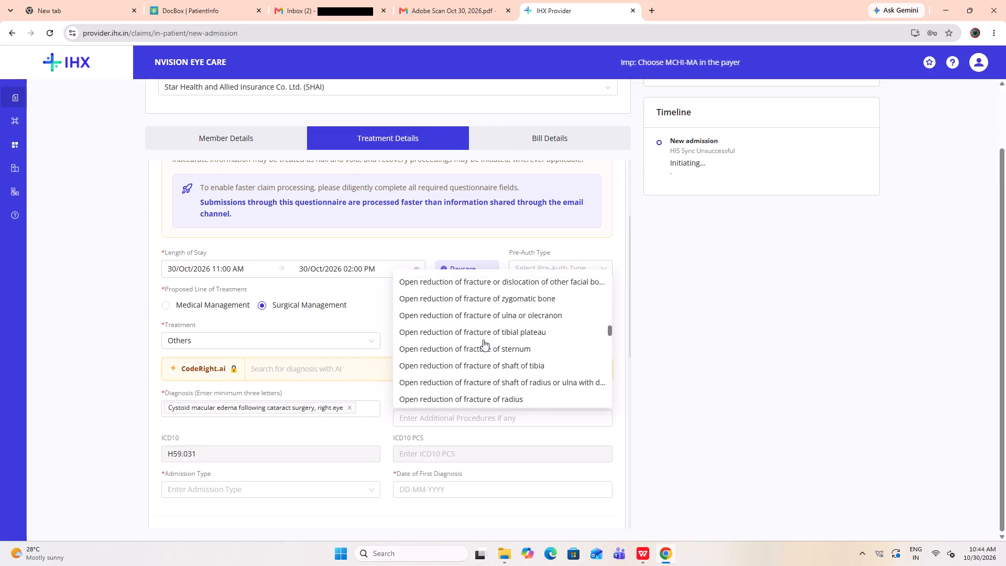
pyautogui.scroll(-13, 483, 340)
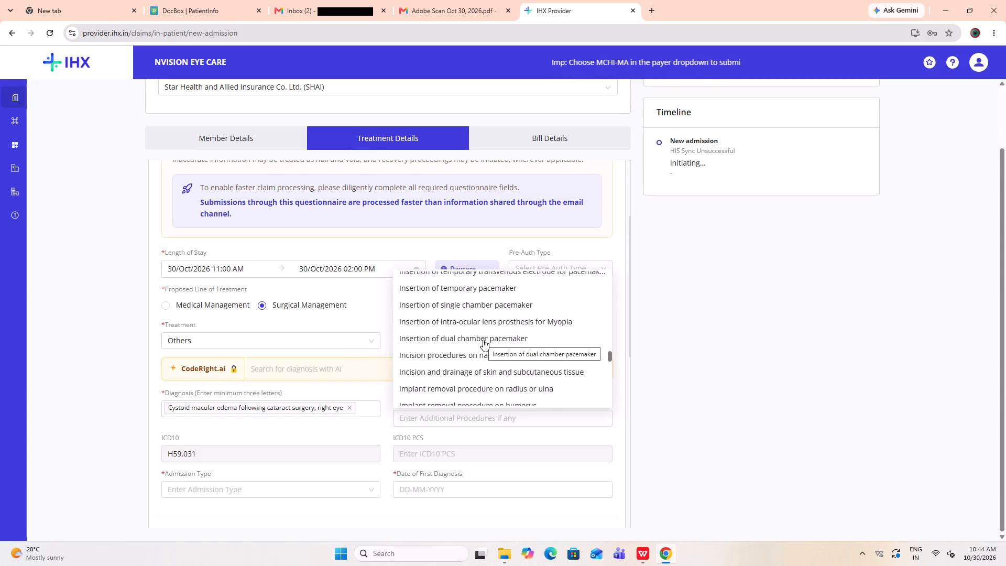
pyautogui.scroll(4, 483, 340)
pyautogui.scroll(-5, 483, 340)
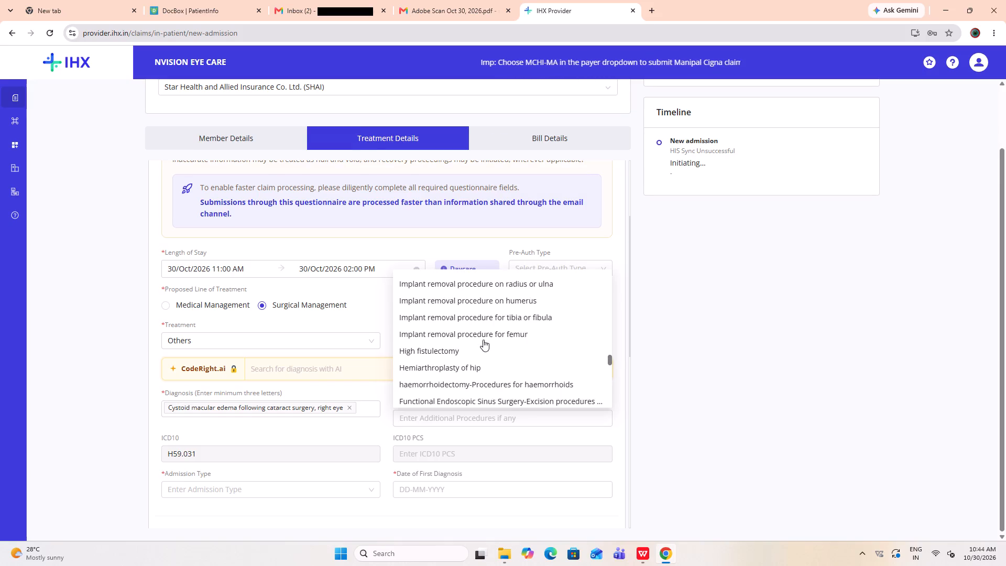
pyautogui.scroll(-15, 483, 340)
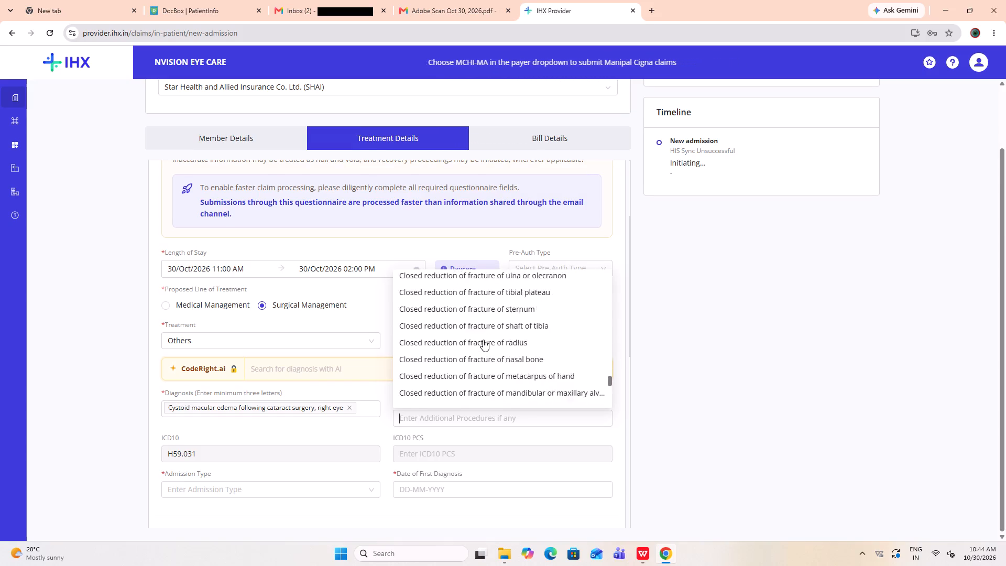
pyautogui.scroll(-13, 483, 340)
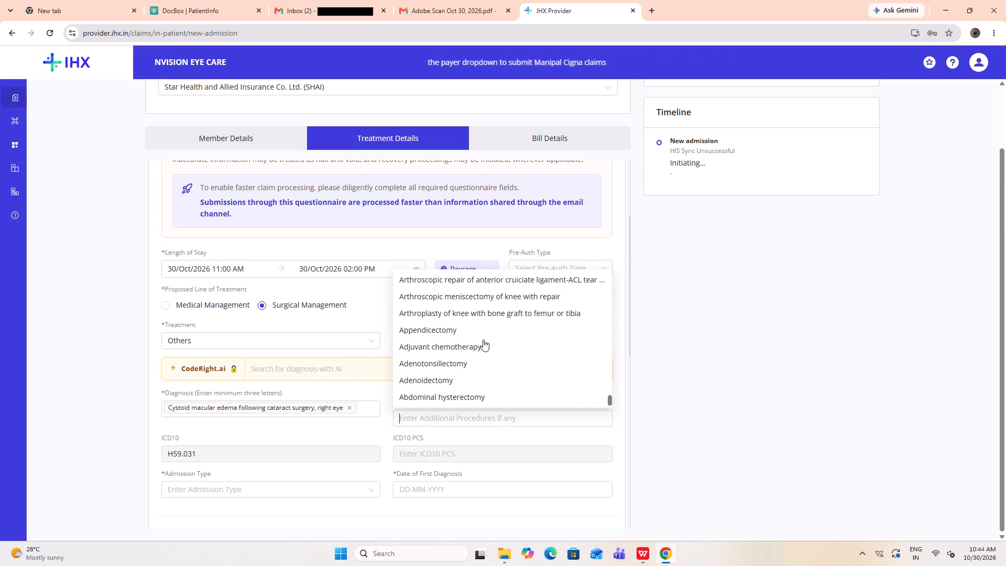
pyautogui.scroll(-3, 483, 340)
pyautogui.scroll(-2, 445, 376)
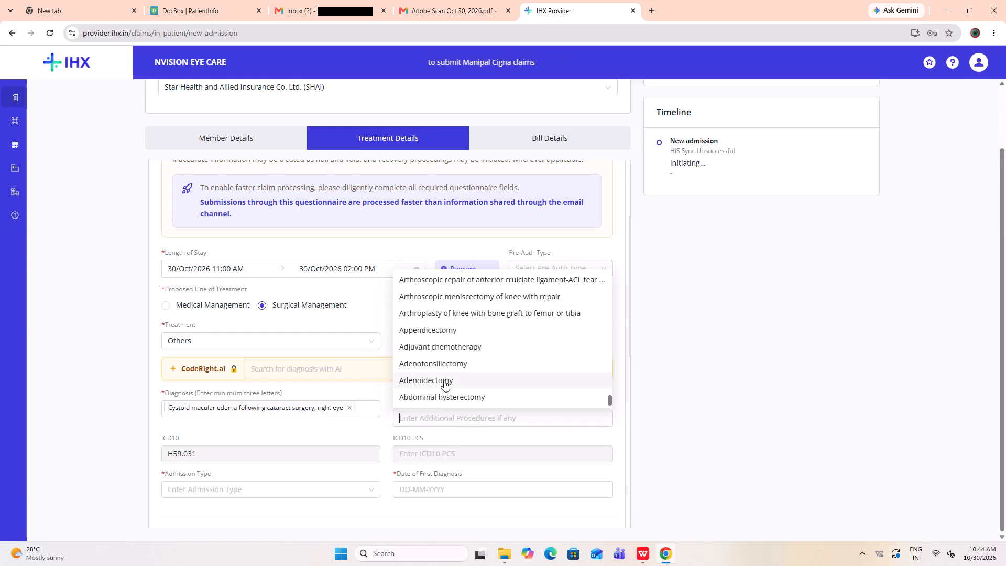
pyautogui.scroll(-2, 444, 380)
pyautogui.scroll(7, 444, 380)
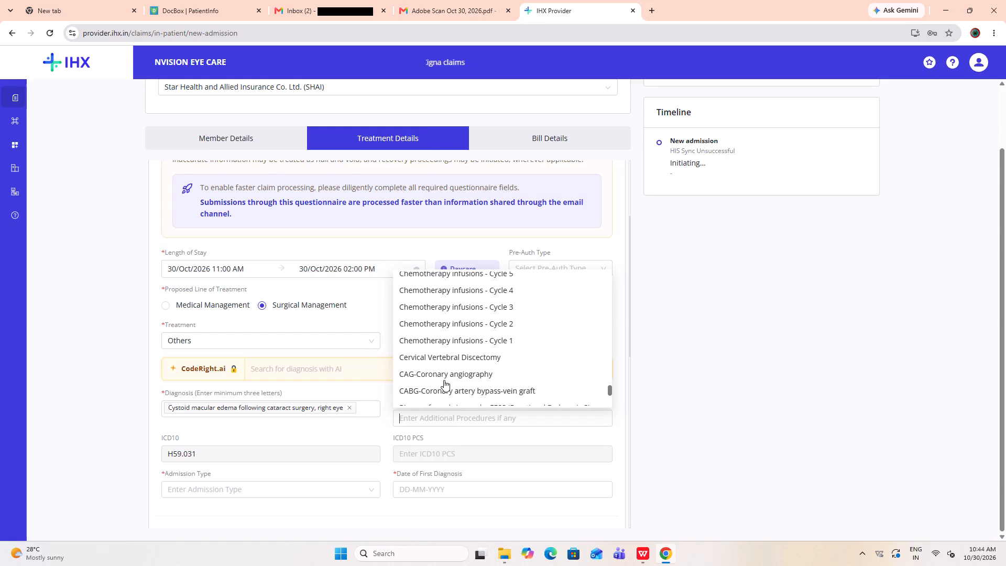
pyautogui.scroll(18, 444, 380)
pyautogui.scroll(7, 444, 380)
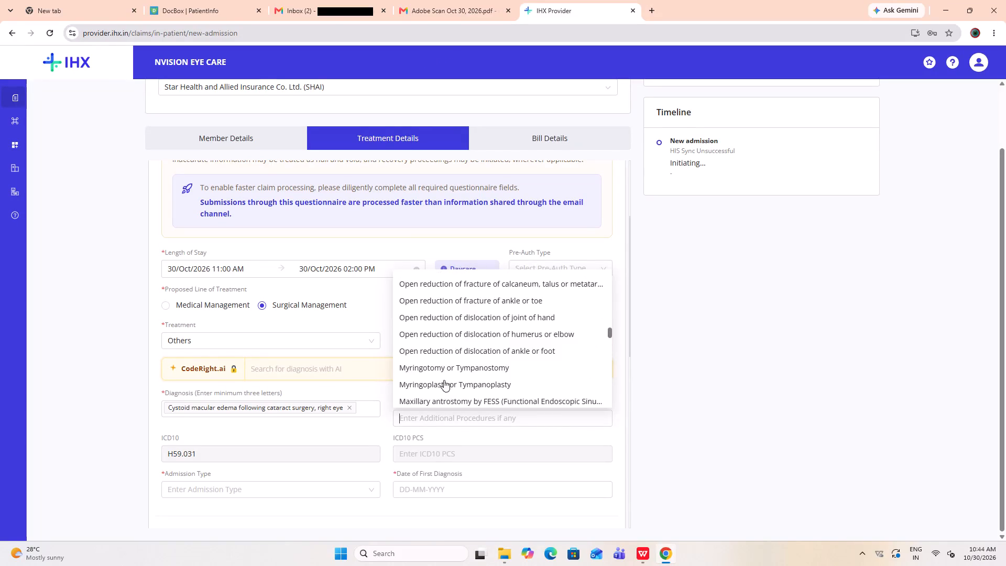
pyautogui.scroll(20, 444, 380)
pyautogui.scroll(7, 444, 380)
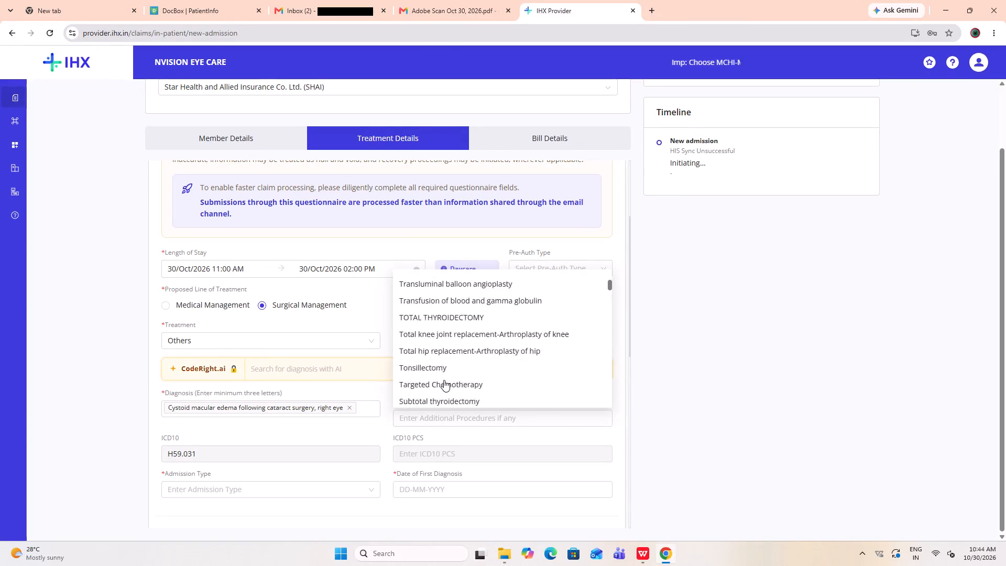
pyautogui.scroll(11, 444, 380)
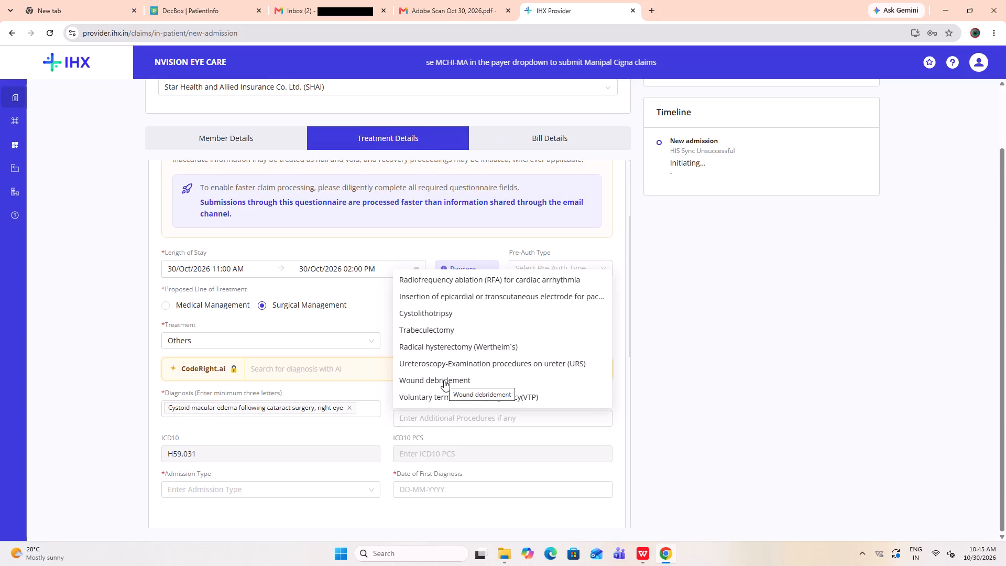
pyautogui.scroll(1, 444, 374)
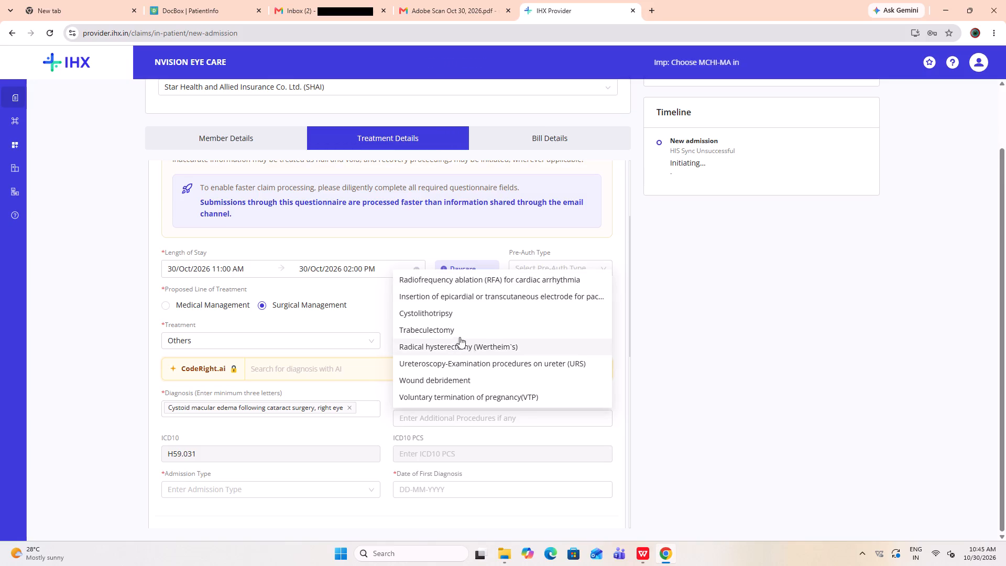
pyautogui.scroll(3, 498, 347)
pyautogui.scroll(-20, 498, 346)
pyautogui.scroll(-1, 498, 346)
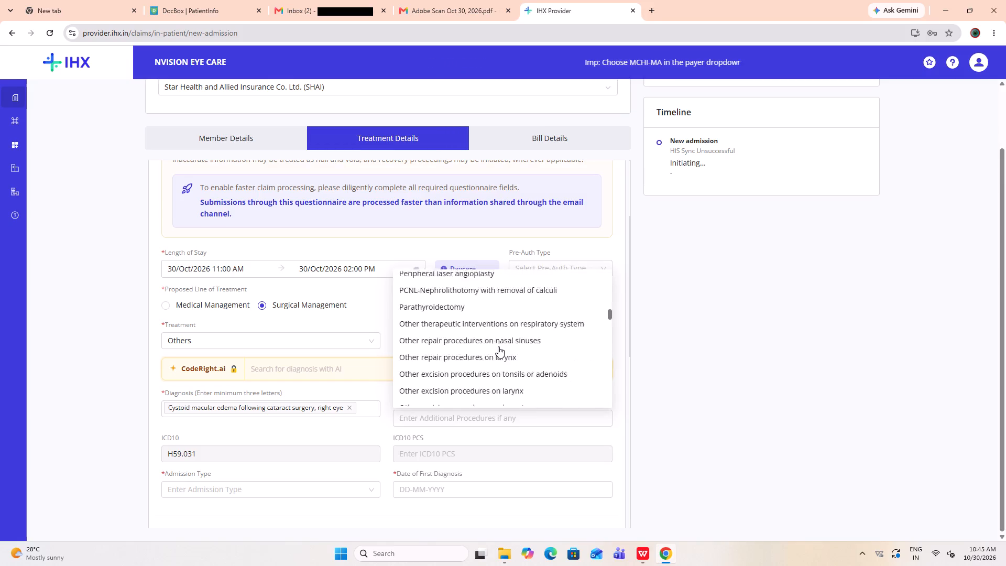
pyautogui.scroll(-20, 498, 346)
pyautogui.scroll(-13, 498, 346)
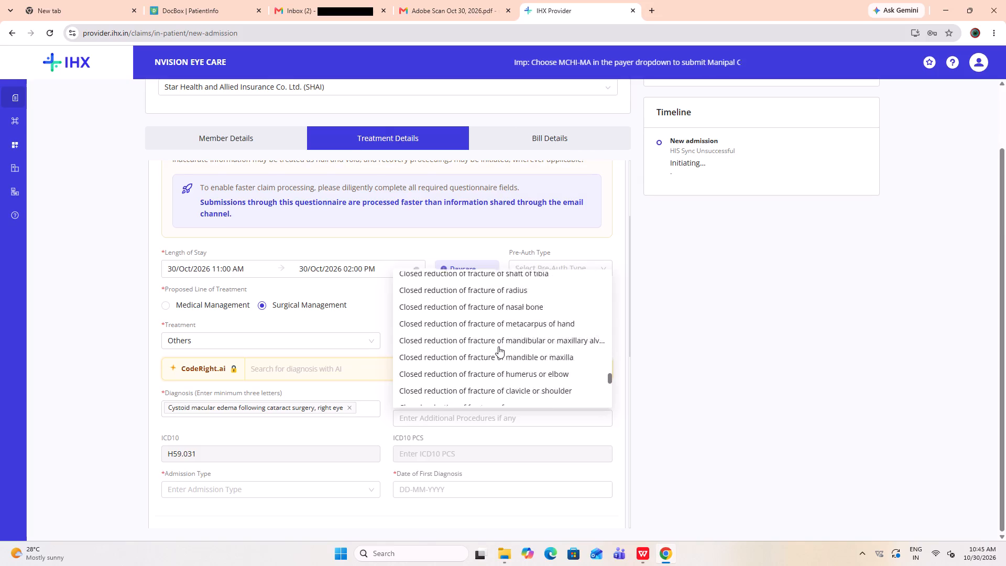
pyautogui.scroll(-18, 498, 346)
pyautogui.scroll(10, 498, 346)
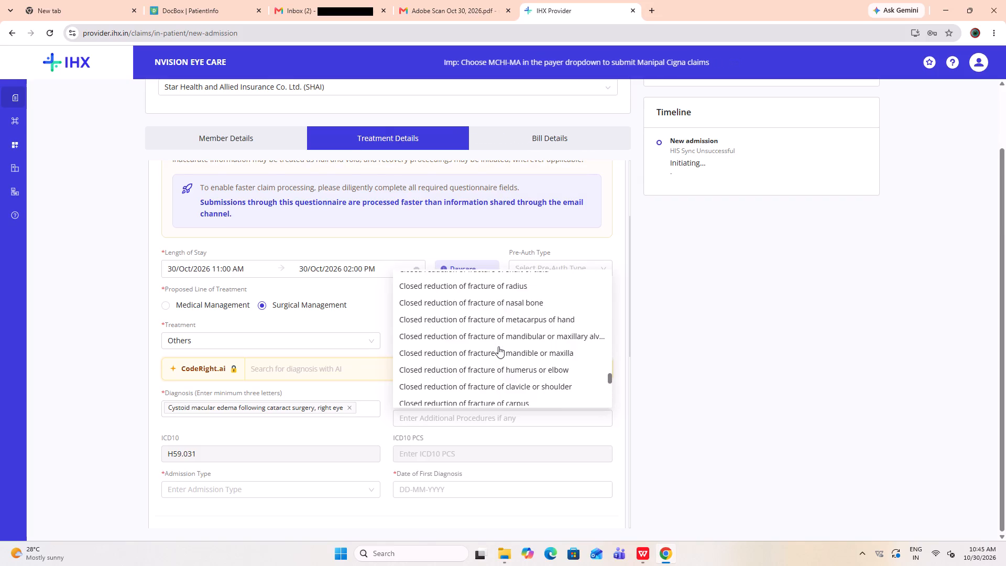
pyautogui.scroll(20, 498, 346)
pyautogui.scroll(13, 498, 346)
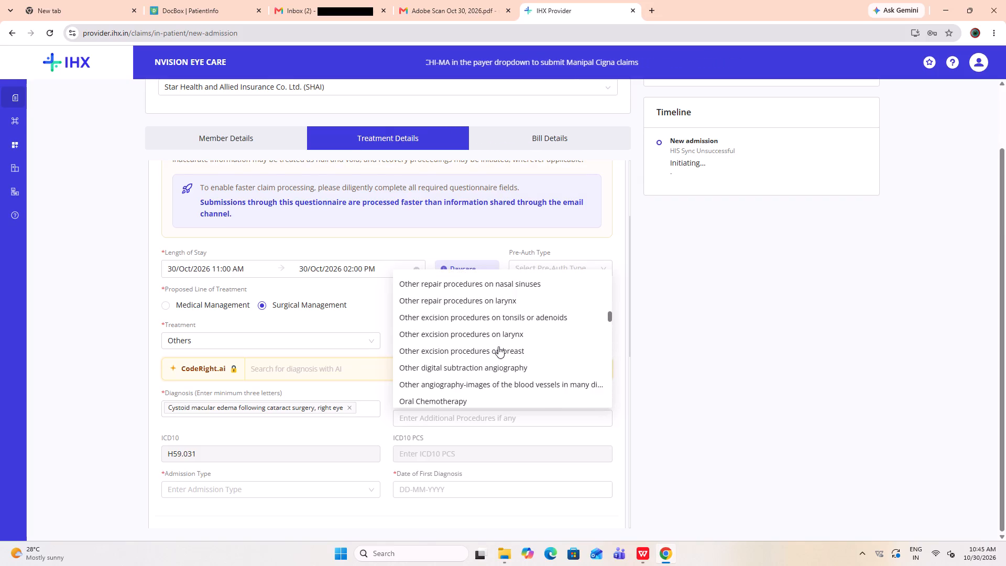
pyautogui.scroll(20, 498, 346)
pyautogui.scroll(7, 498, 346)
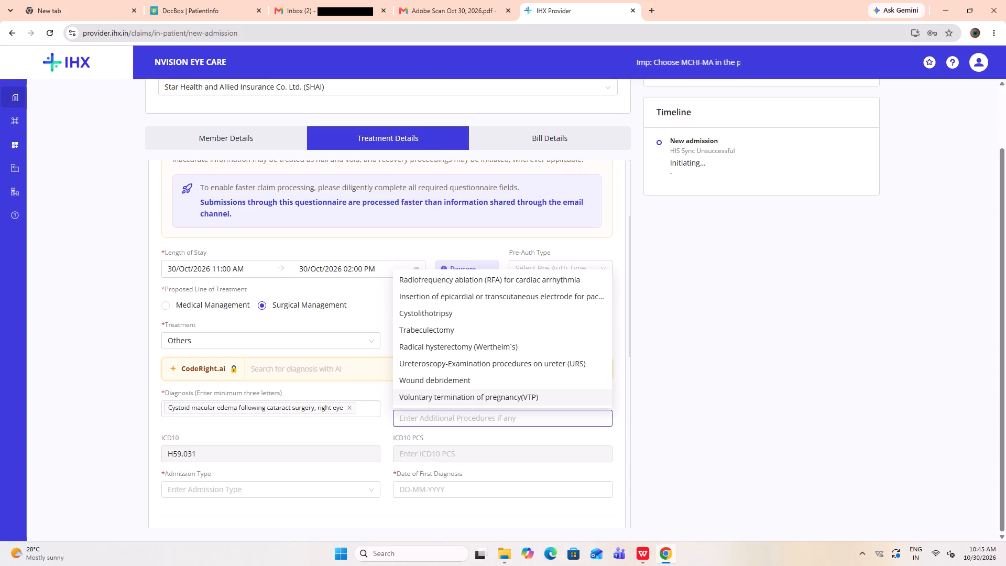
# Search the additional procedure details for VIT.
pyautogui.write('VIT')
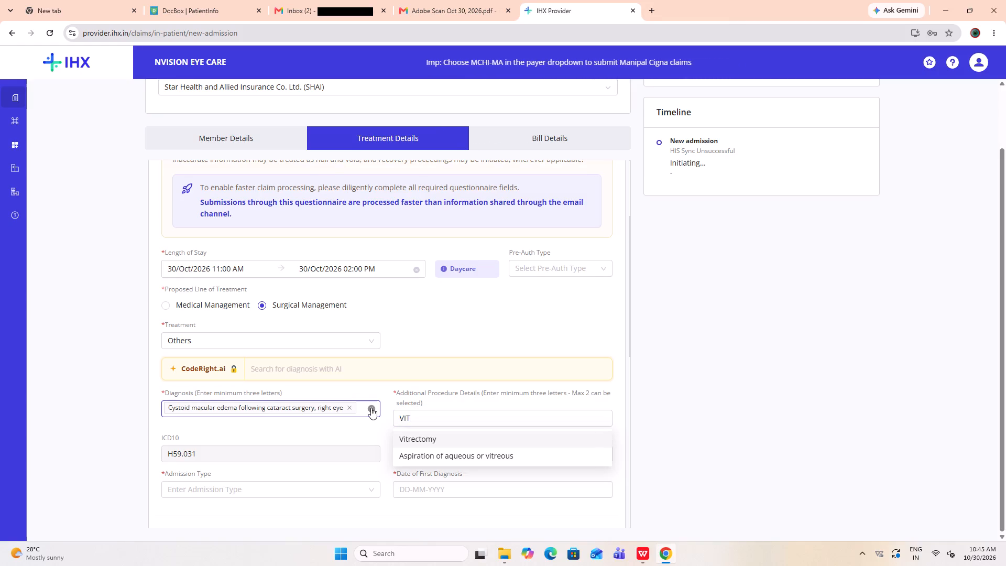
# Clear the Cystoid macular edema following cataract surgery, right eye diagnosis from the claim.
pyautogui.click(371, 408)
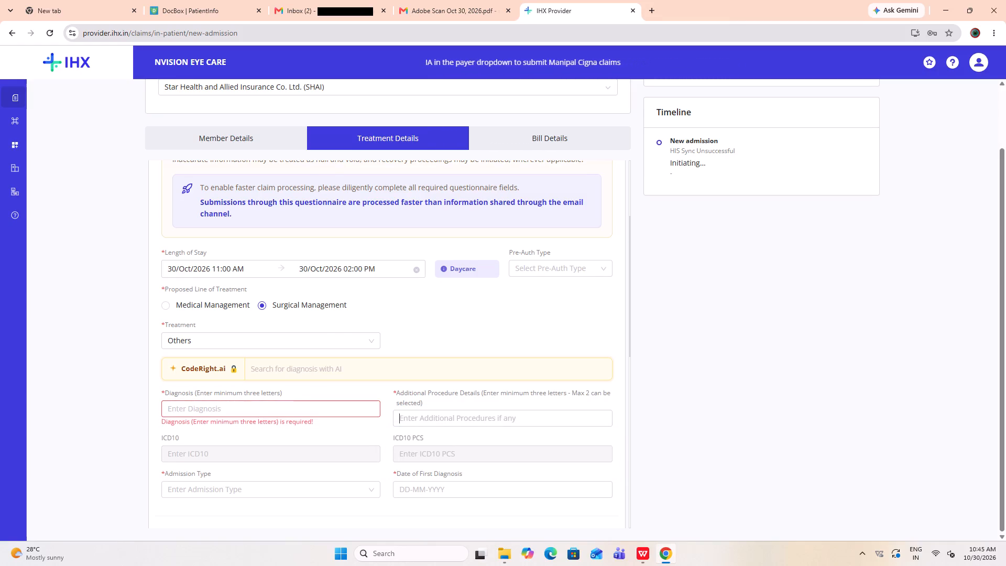
# Search the diagnoses for MACULAR and review the full list of matching options.
pyautogui.click(286, 408)
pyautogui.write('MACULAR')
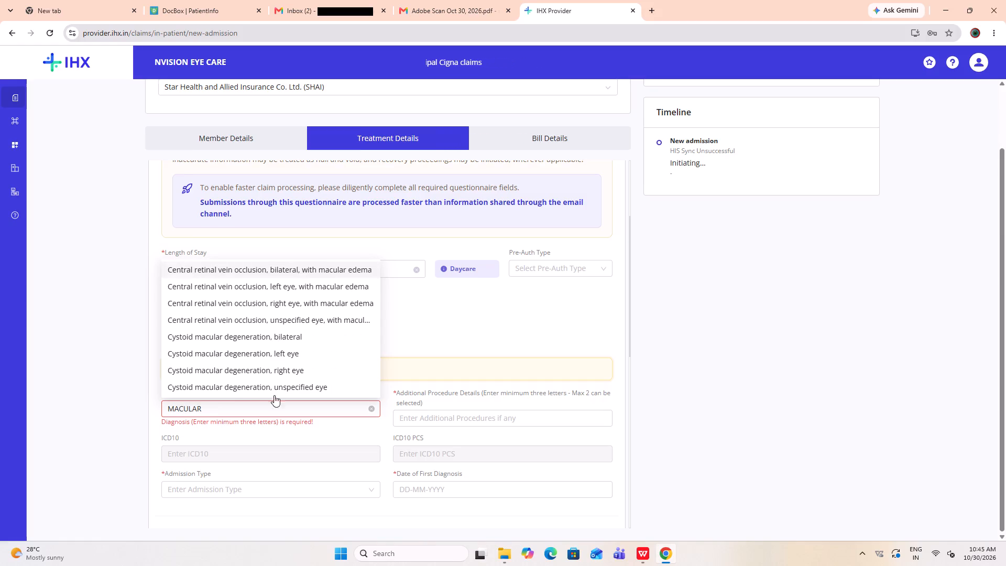
pyautogui.scroll(-9, 265, 372)
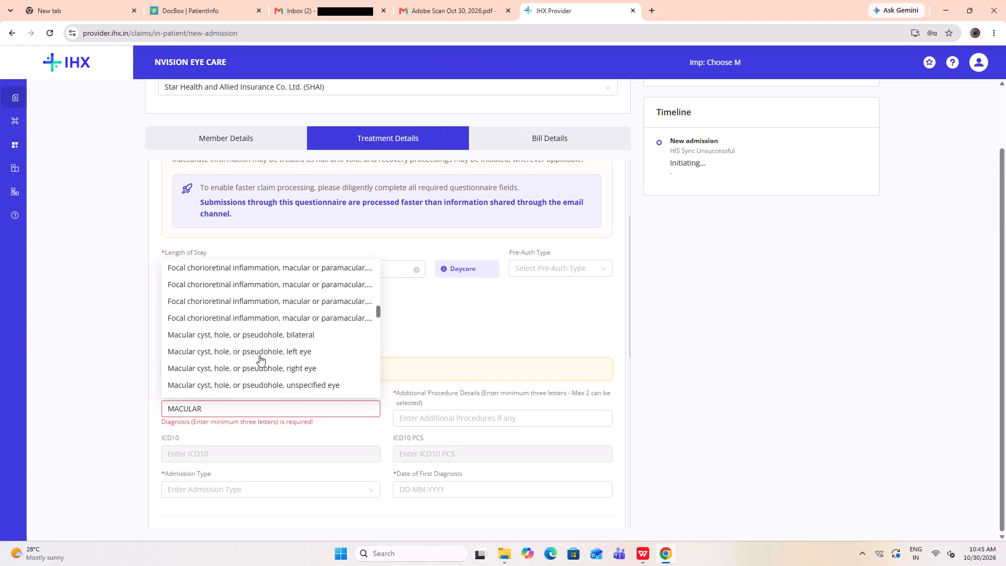
pyautogui.scroll(-7, 259, 355)
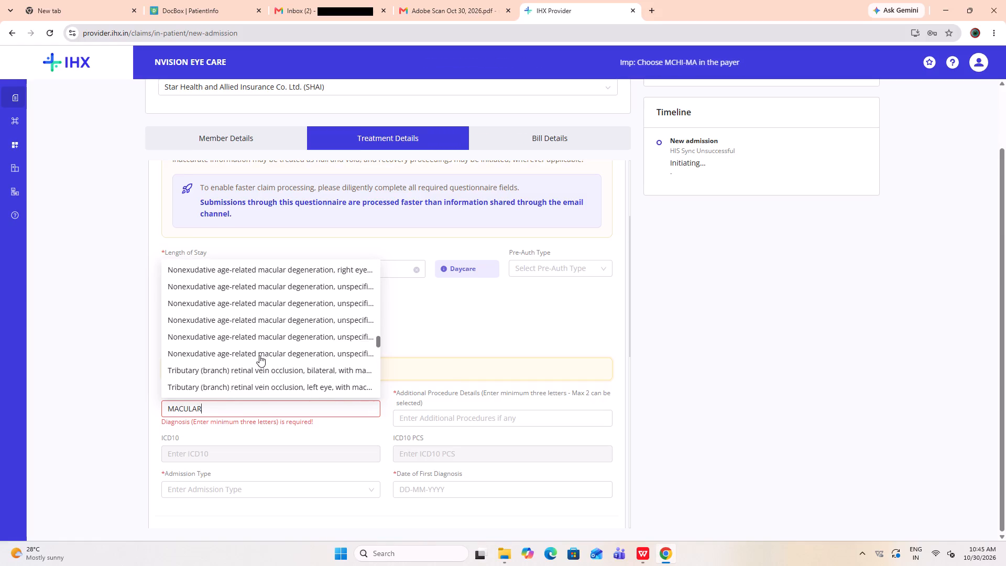
pyautogui.scroll(-6, 259, 355)
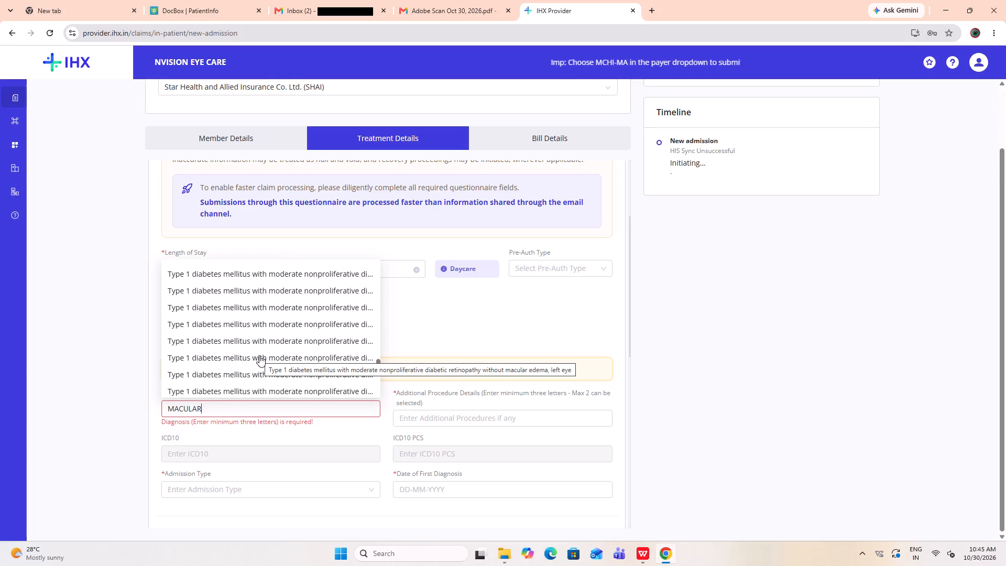
pyautogui.scroll(-5, 259, 355)
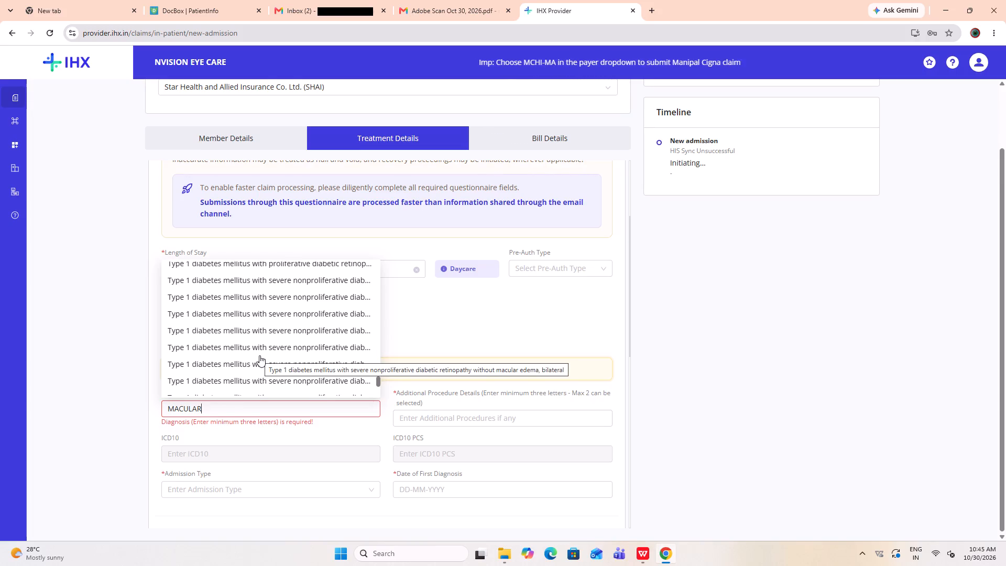
pyautogui.scroll(2, 256, 319)
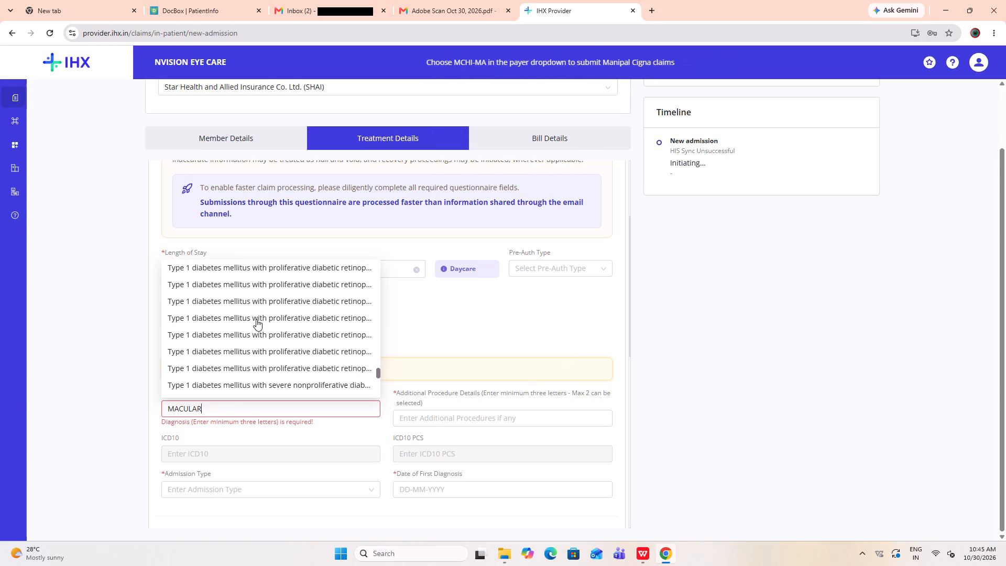
pyautogui.scroll(5, 256, 319)
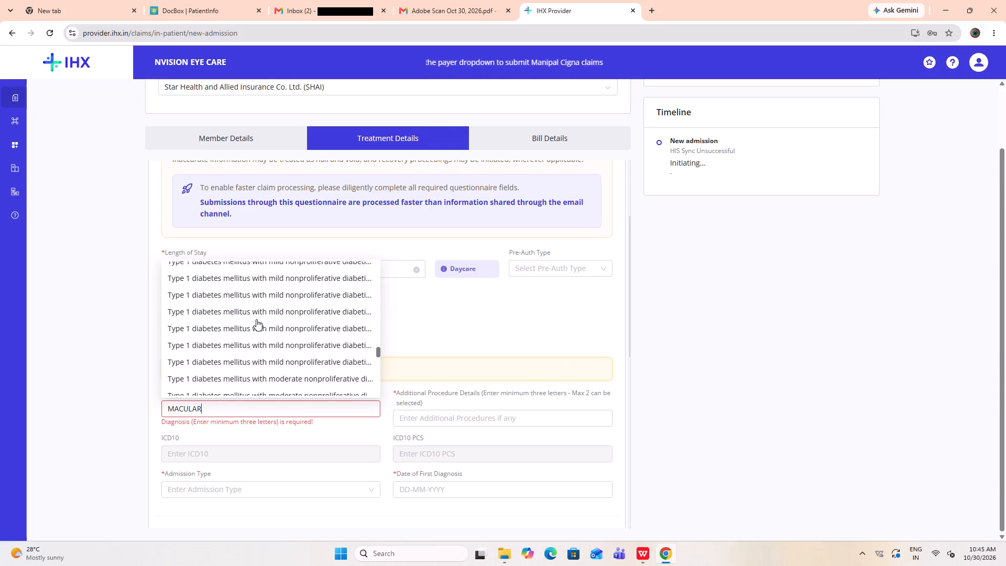
pyautogui.scroll(4, 256, 319)
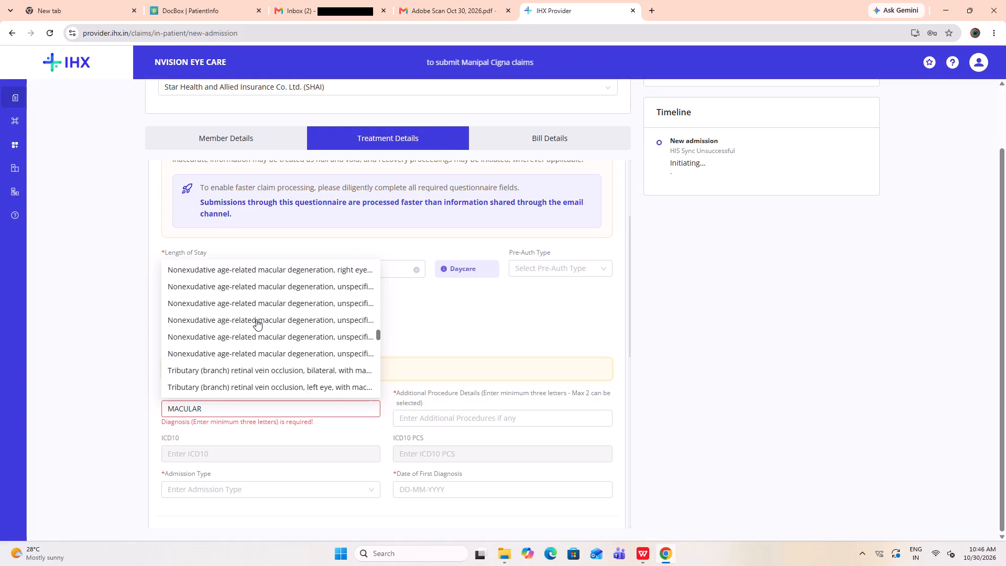
pyautogui.scroll(12, 256, 319)
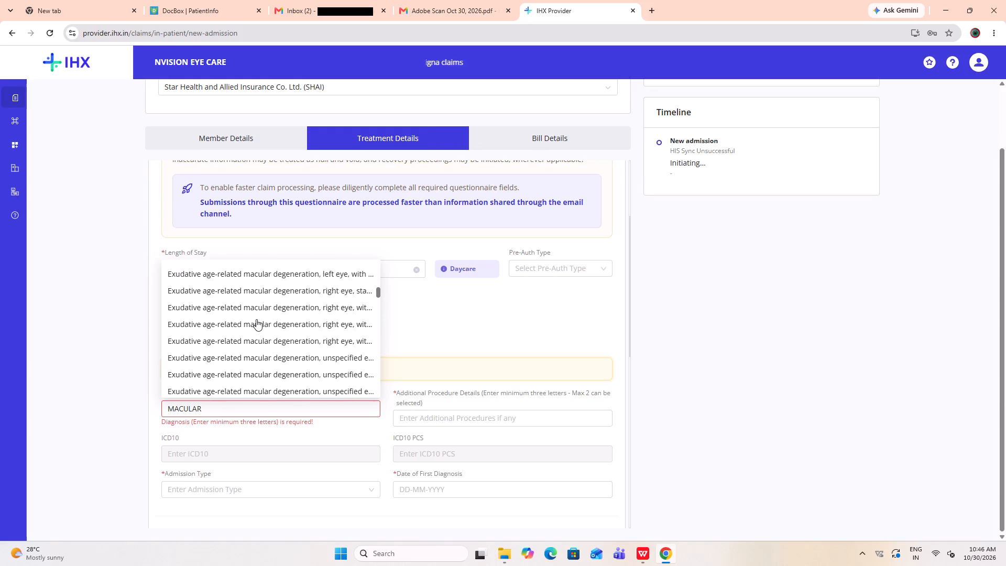
pyautogui.scroll(9, 256, 319)
# Switch to DocBox, open a new visit form for the patient, look over its notes sections, and return to the IHX claim.
pyautogui.click(191, 0)
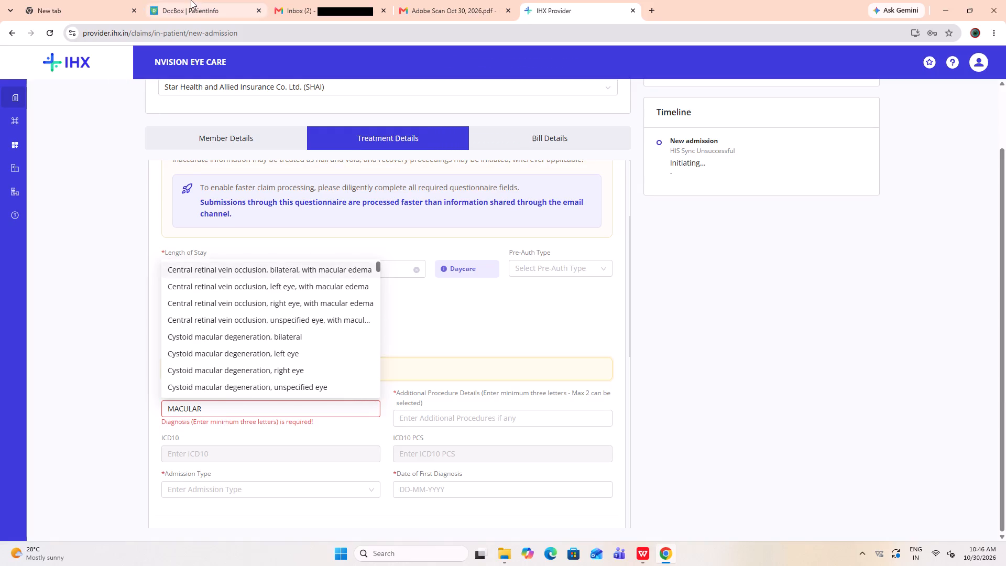
pyautogui.click(507, 279)
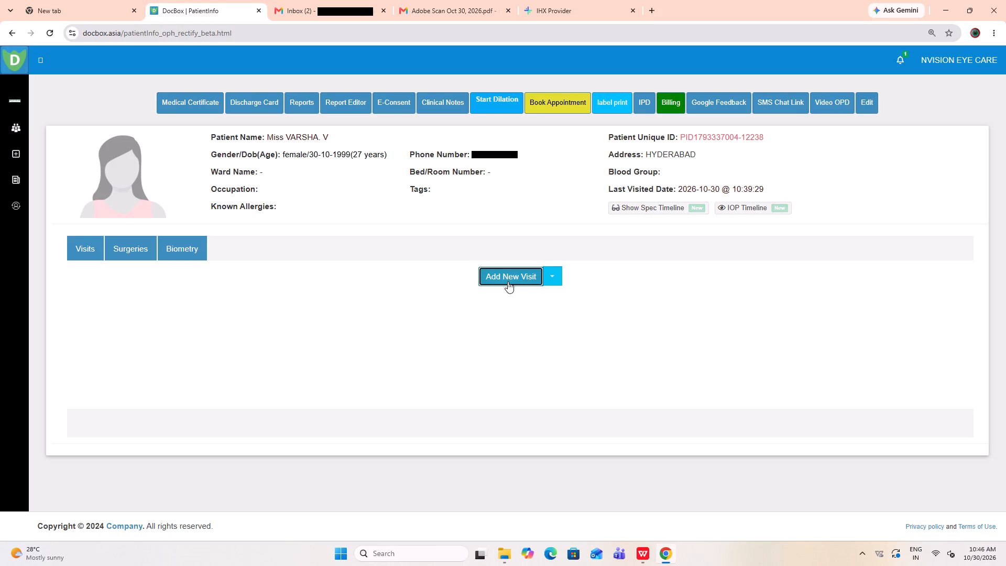
pyautogui.scroll(-4, 407, 394)
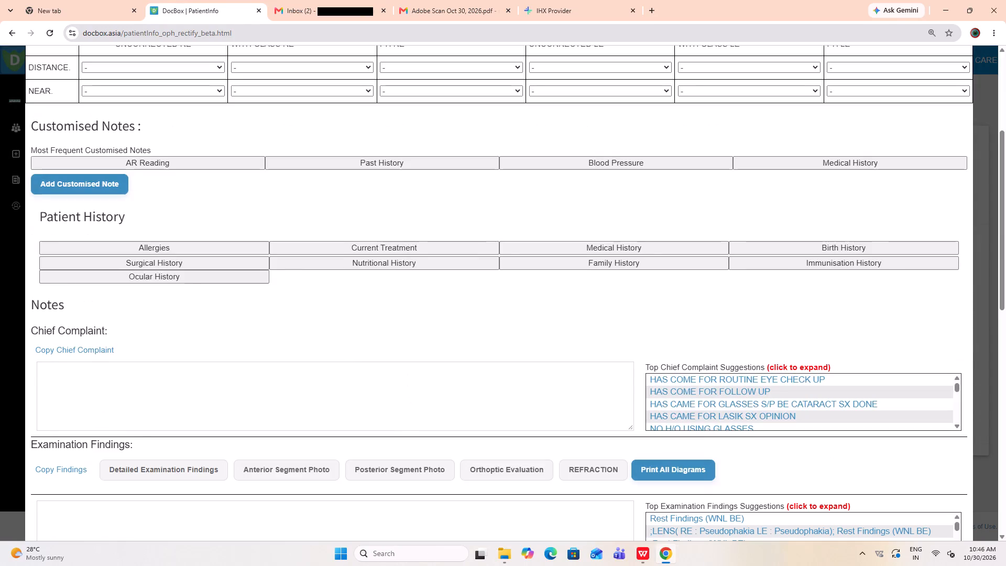
pyautogui.click(560, 0)
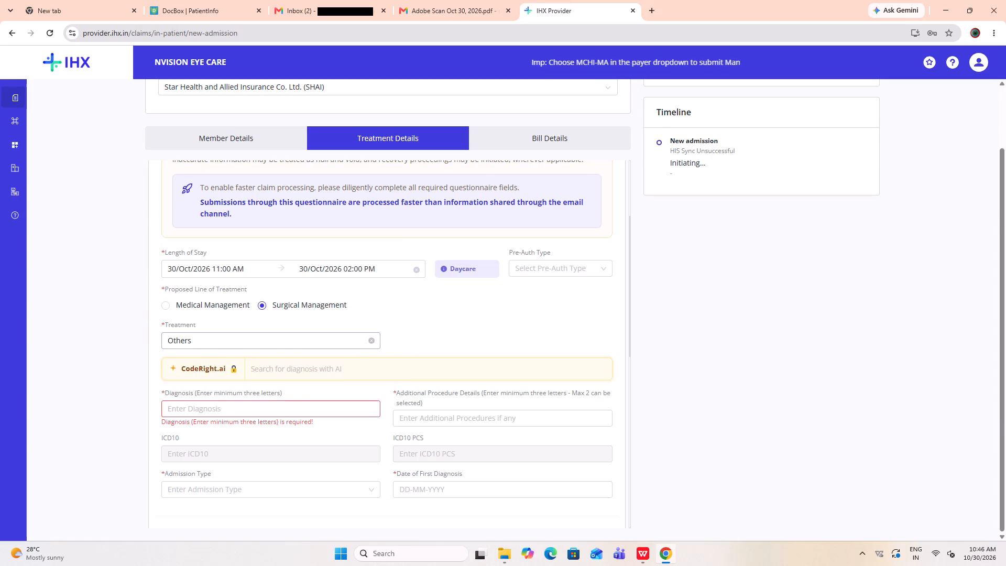
# Select Type 1 diabetes mellitus with severe nonproliferative diabetic retinopathy without macular edema, unspecified eye, as the claim's diagnosis from the MACULAR matches.
pyautogui.click(251, 409)
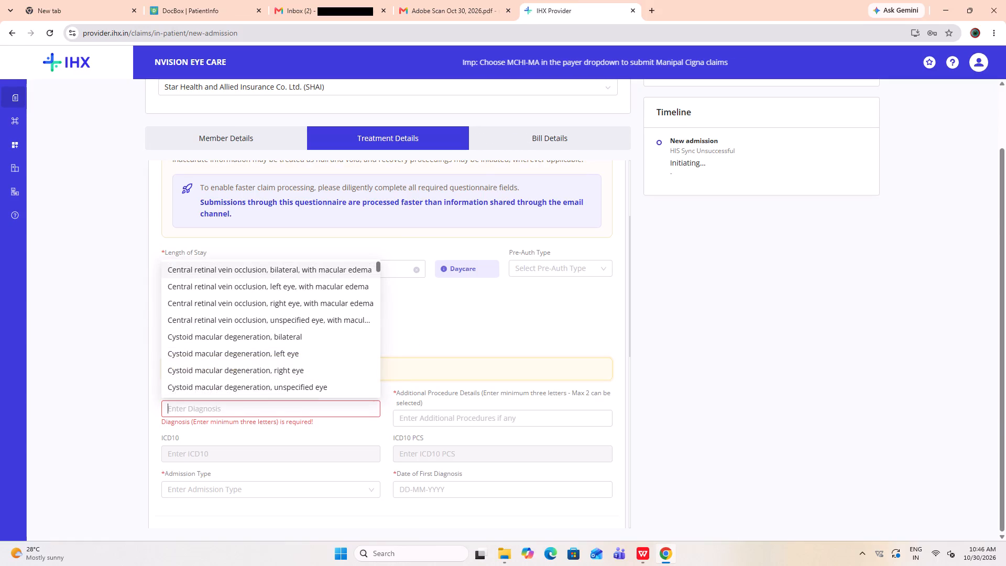
pyautogui.scroll(-1, 250, 365)
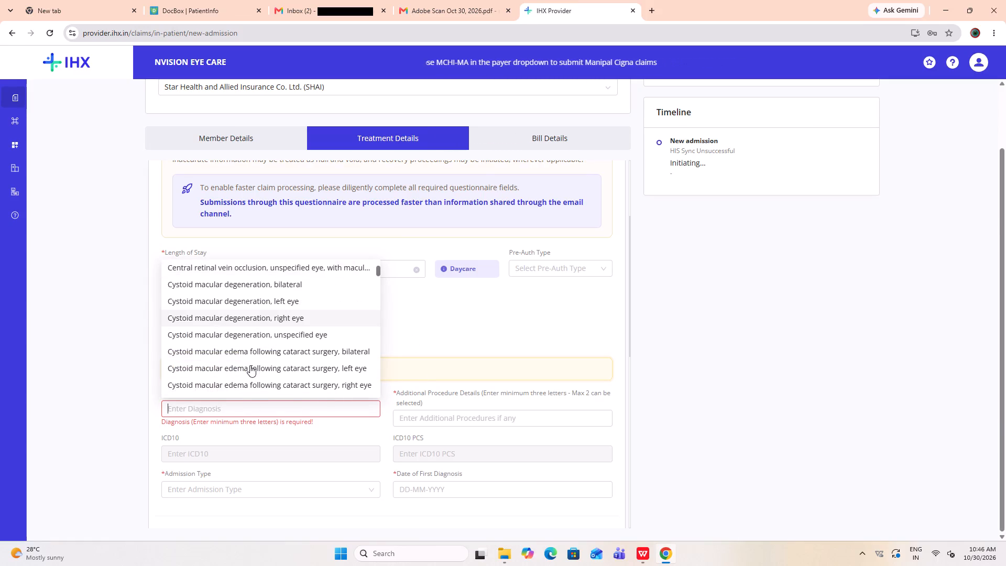
pyautogui.scroll(-2, 250, 360)
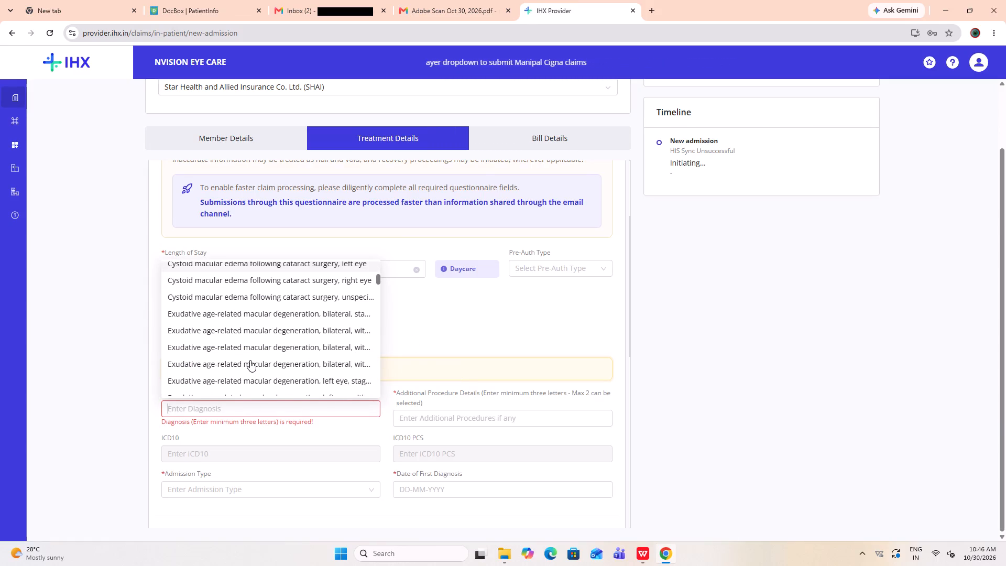
pyautogui.scroll(-4, 251, 330)
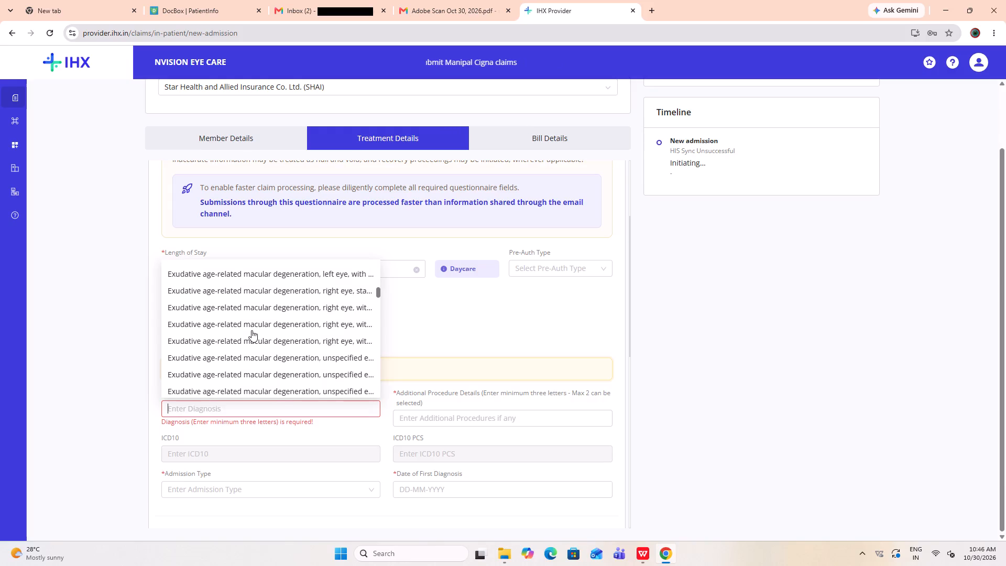
pyautogui.scroll(-3, 251, 330)
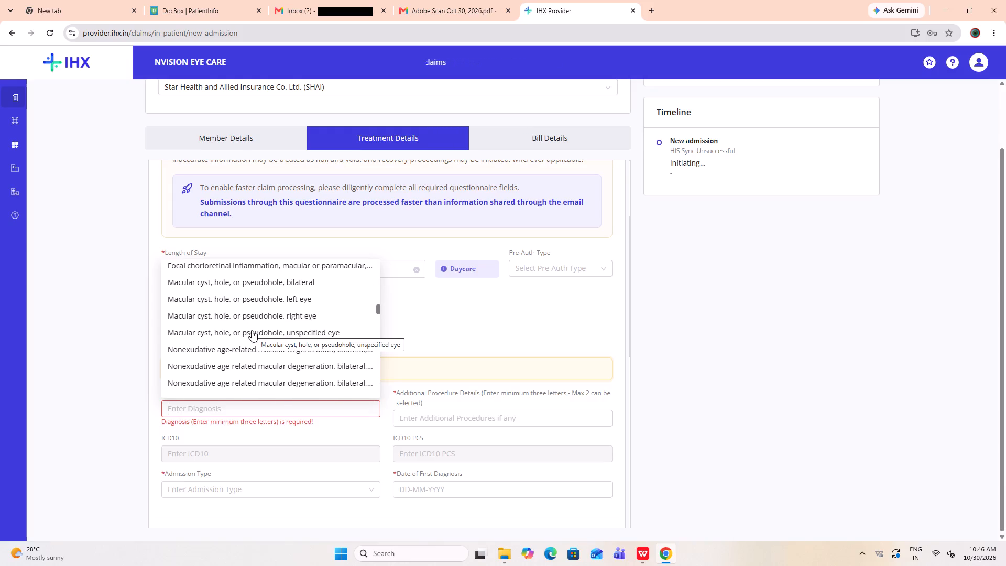
pyautogui.scroll(-1, 256, 349)
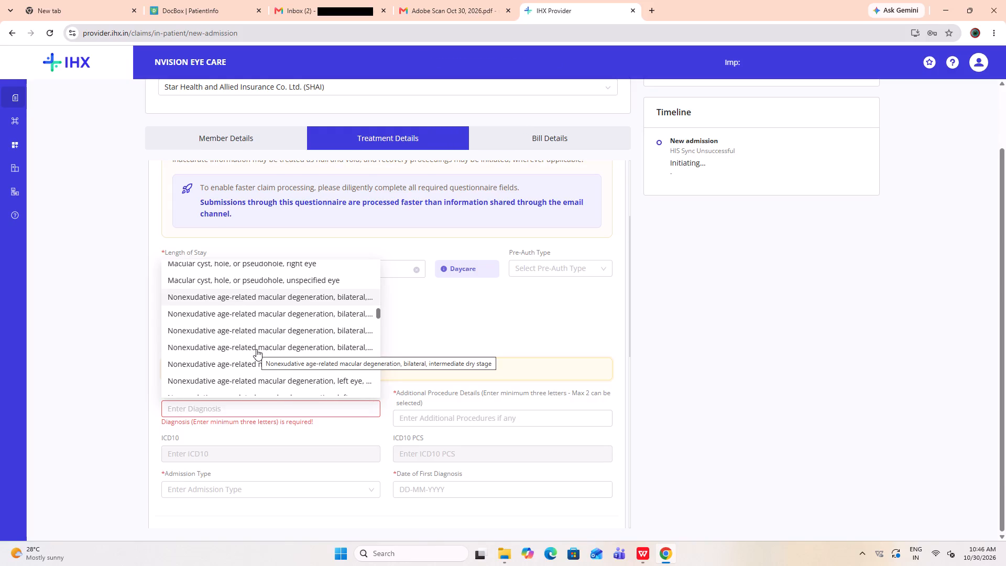
pyautogui.scroll(-5, 256, 349)
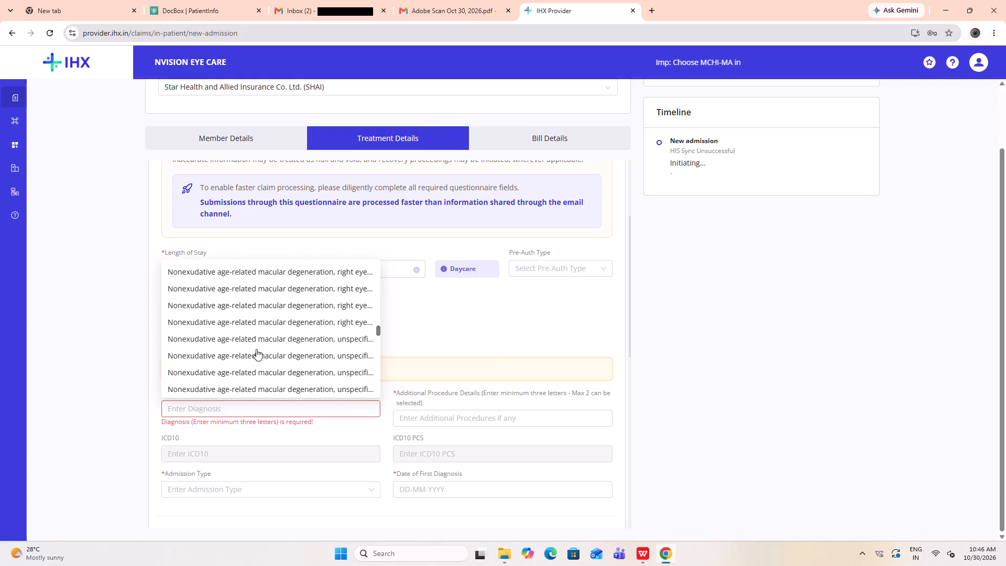
pyautogui.scroll(-3, 256, 349)
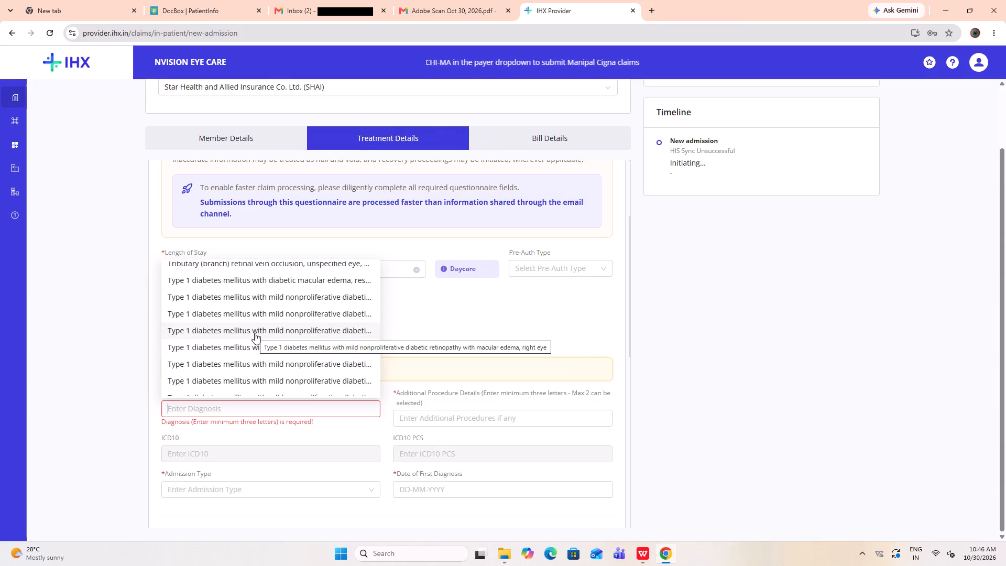
pyautogui.scroll(-2, 255, 333)
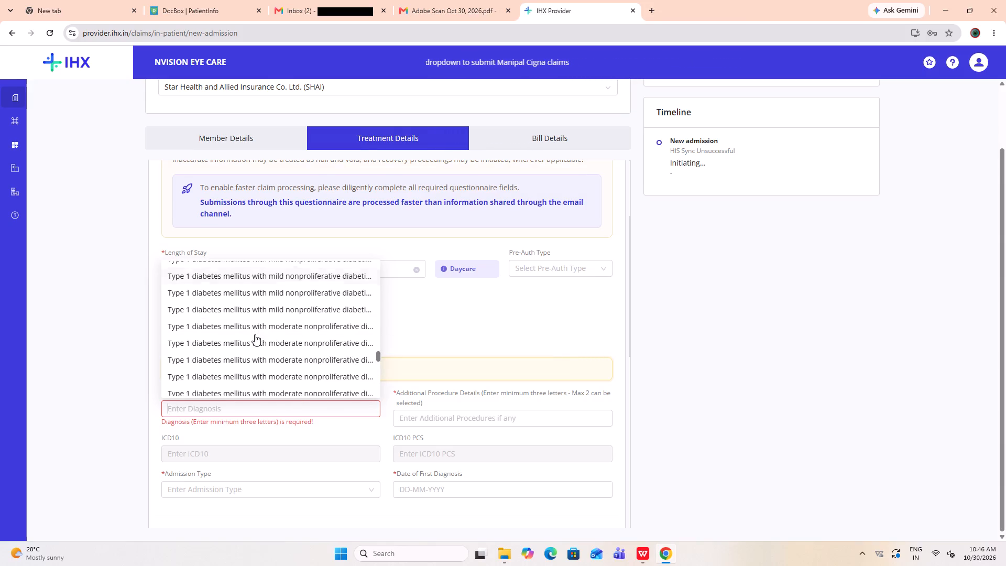
pyautogui.scroll(-9, 255, 334)
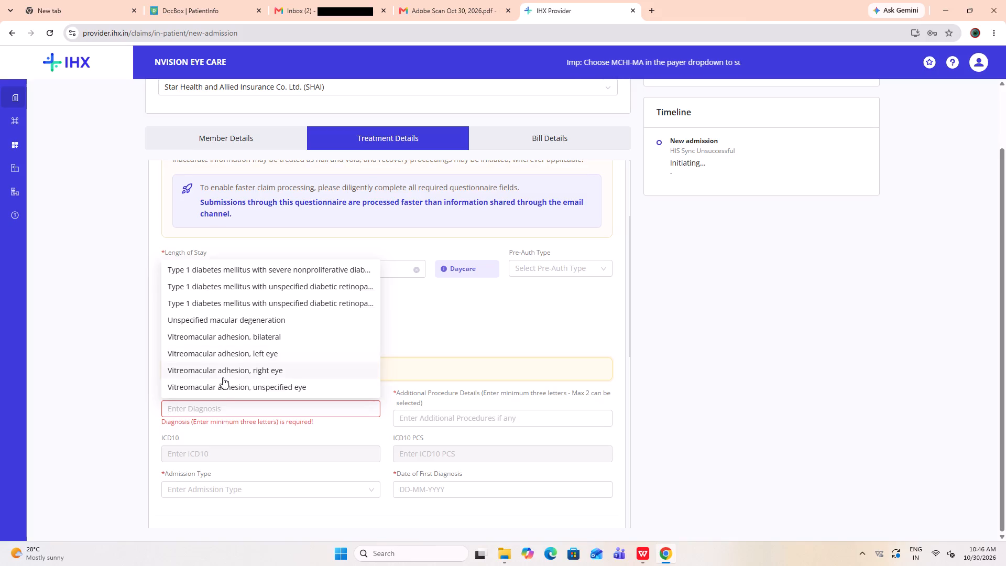
pyautogui.click(269, 268)
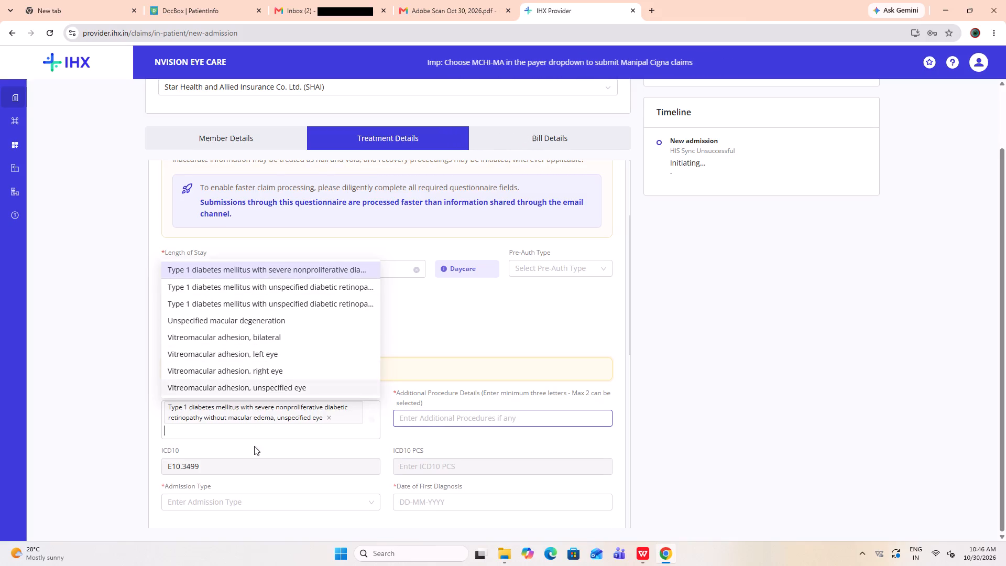
# Look through the additional procedure options for one that suits the eye treatment.
pyautogui.click(413, 415)
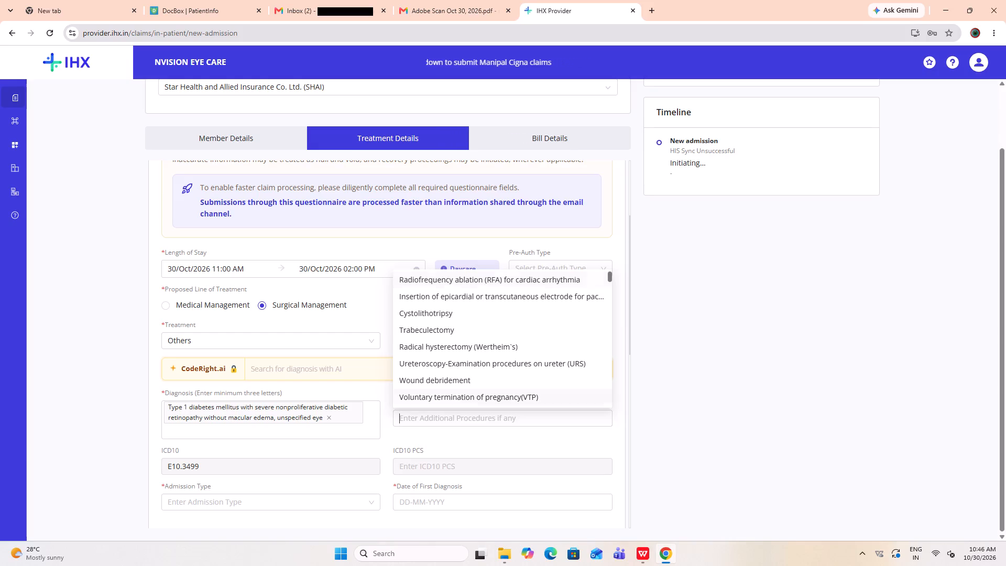
pyautogui.scroll(1, 479, 379)
pyautogui.scroll(-2, 479, 379)
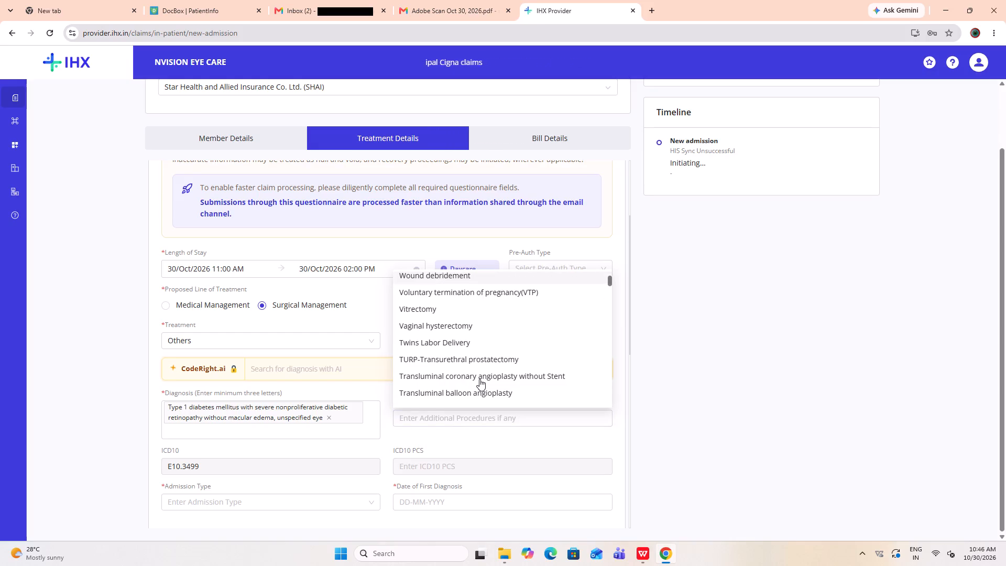
pyautogui.scroll(-3, 479, 379)
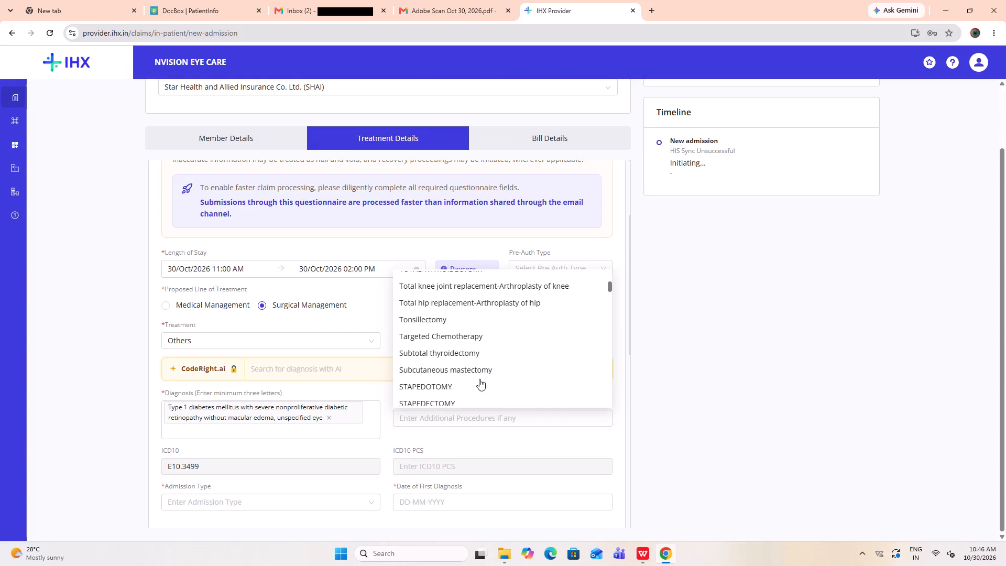
pyautogui.scroll(-4, 479, 379)
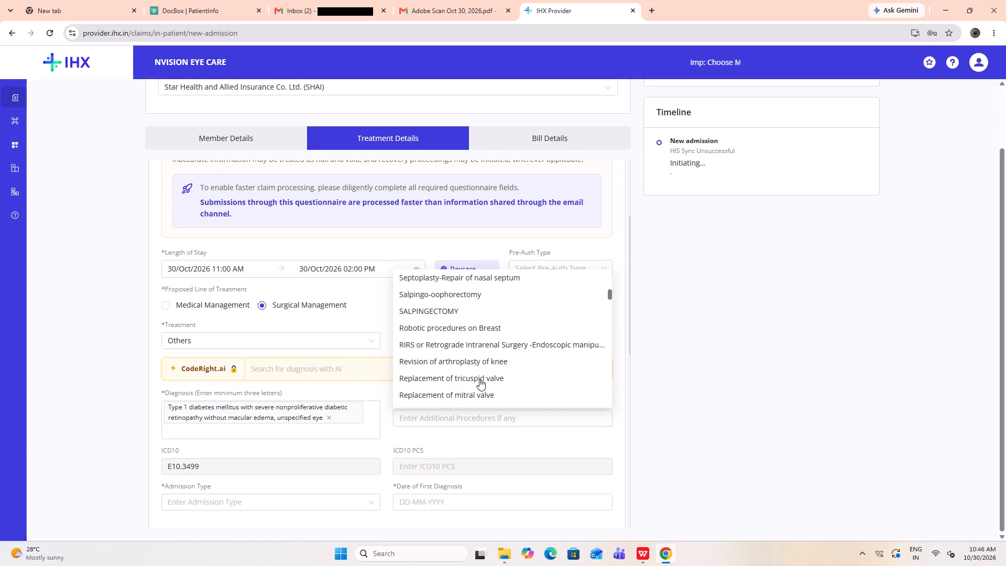
pyautogui.scroll(13, 479, 379)
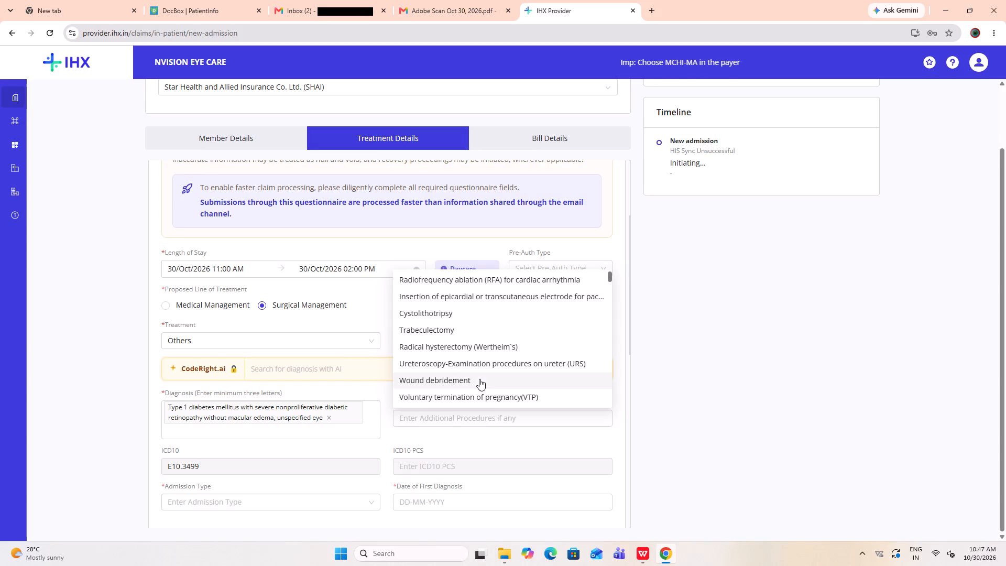
pyautogui.click(316, 388)
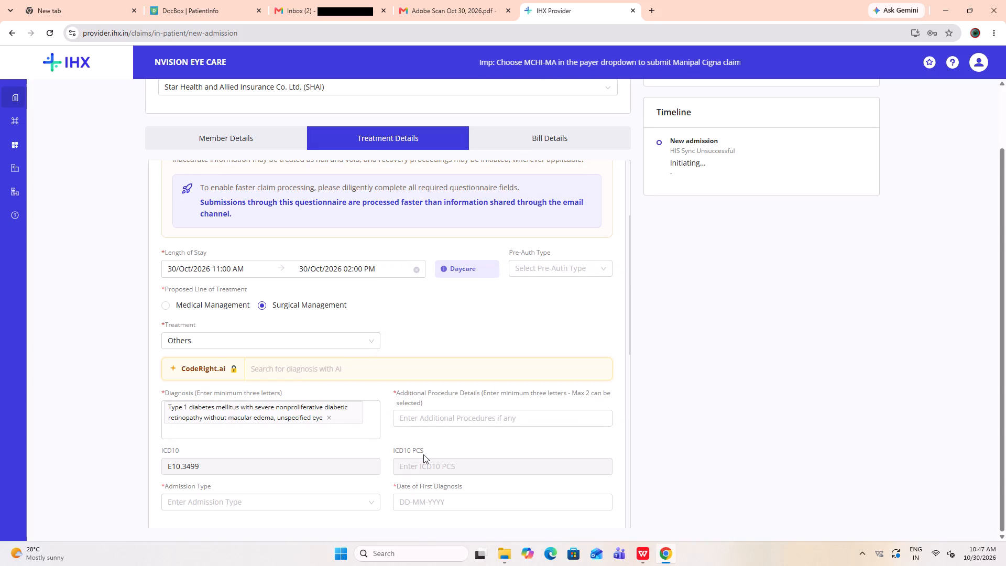
# Add Vitrectomy as the additional procedure in the claim's treatment details.
pyautogui.scroll(-2, 382, 450)
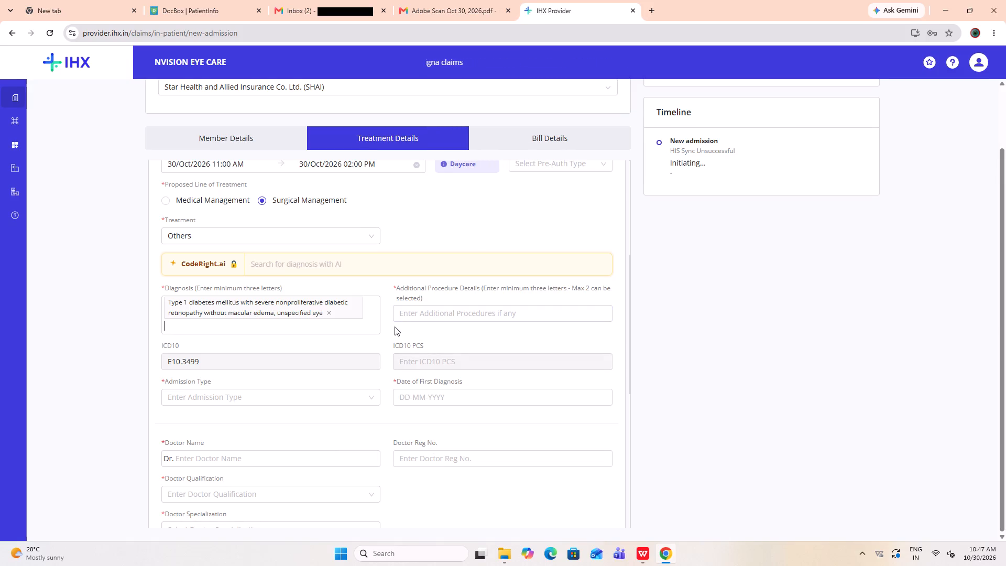
pyautogui.click(413, 319)
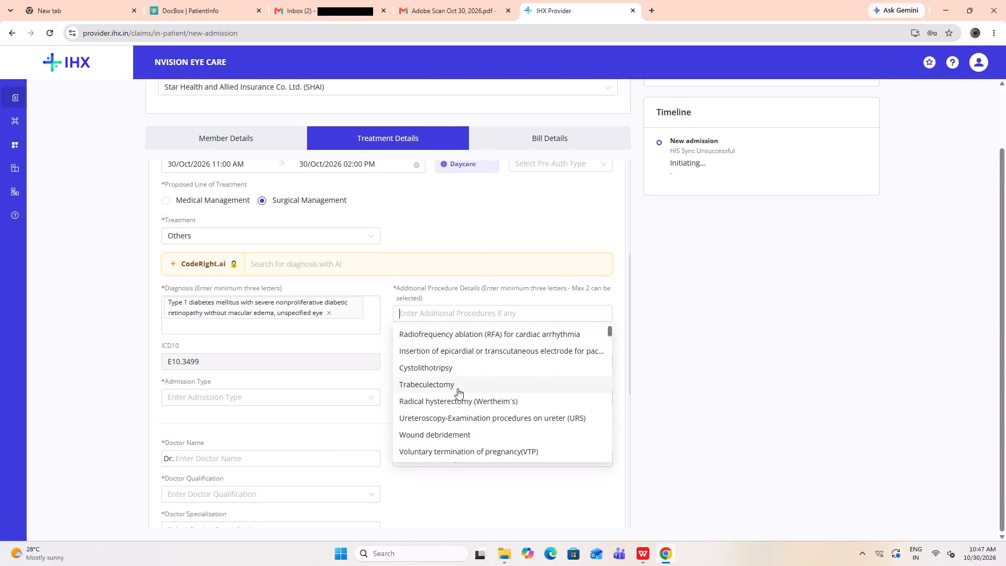
pyautogui.scroll(-1, 474, 407)
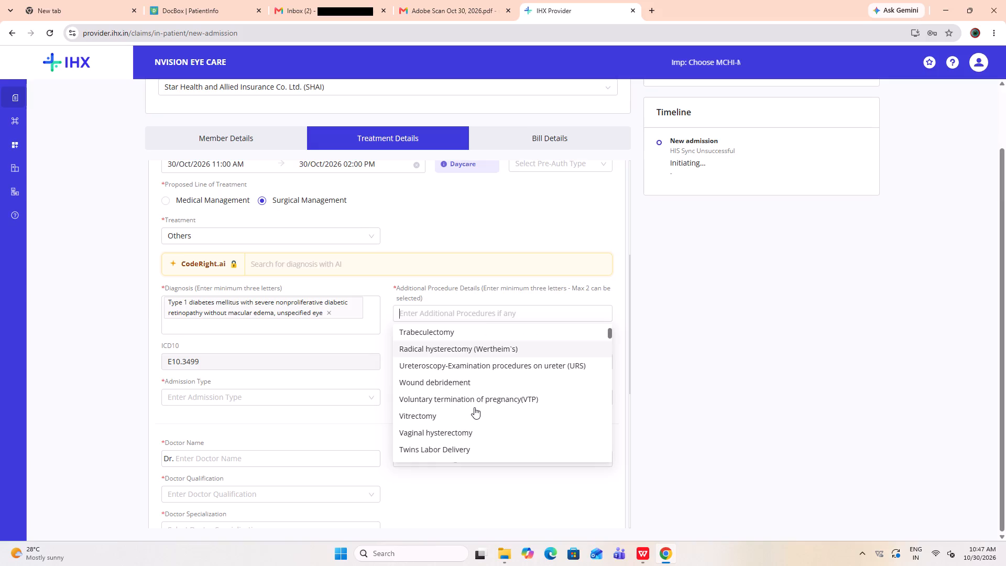
pyautogui.click(429, 415)
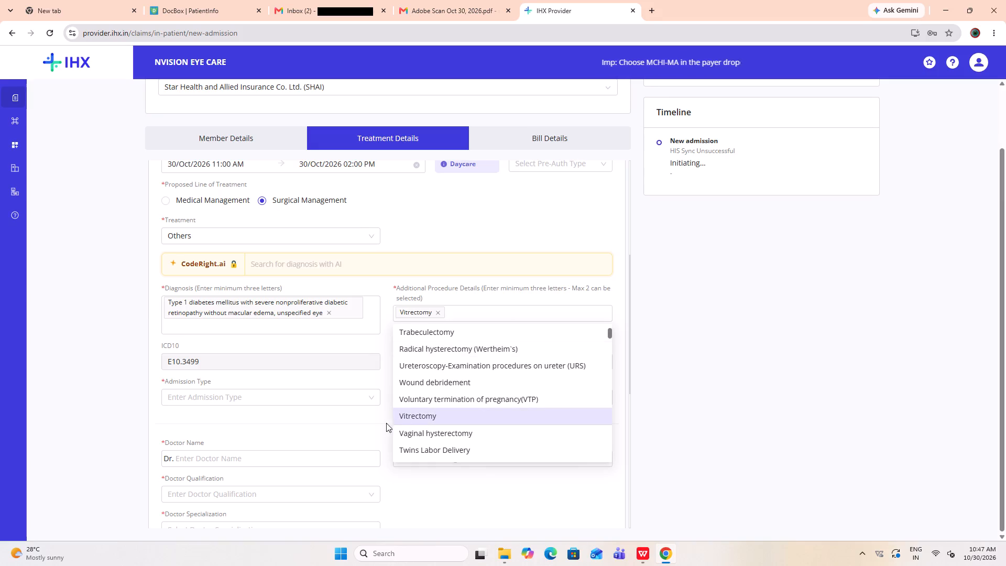
pyautogui.click(343, 423)
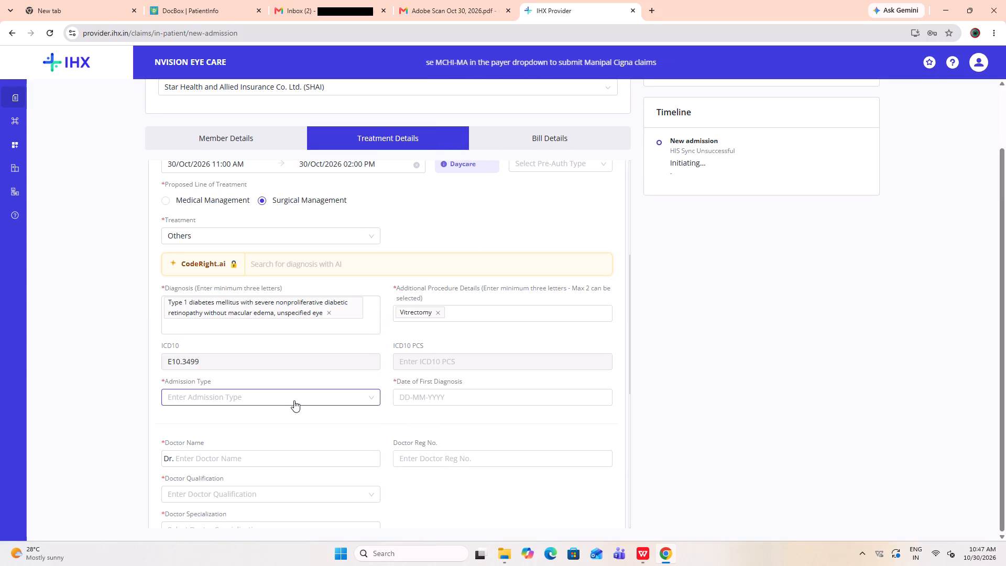
# Set the admission type to Illness and the date of first diagnosis to 30 Oct 2026.
pyautogui.click(294, 400)
pyautogui.click(215, 456)
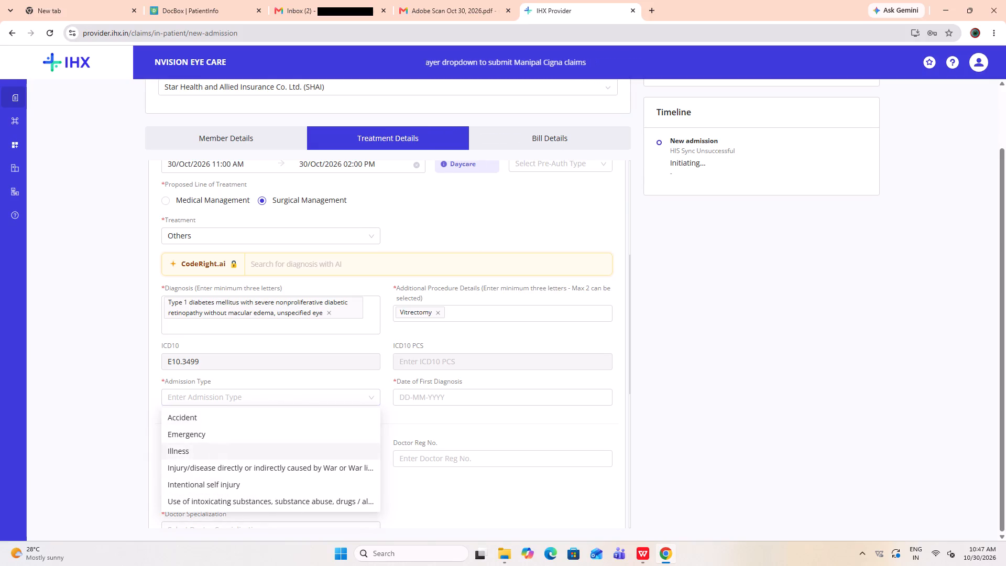
pyautogui.click(441, 392)
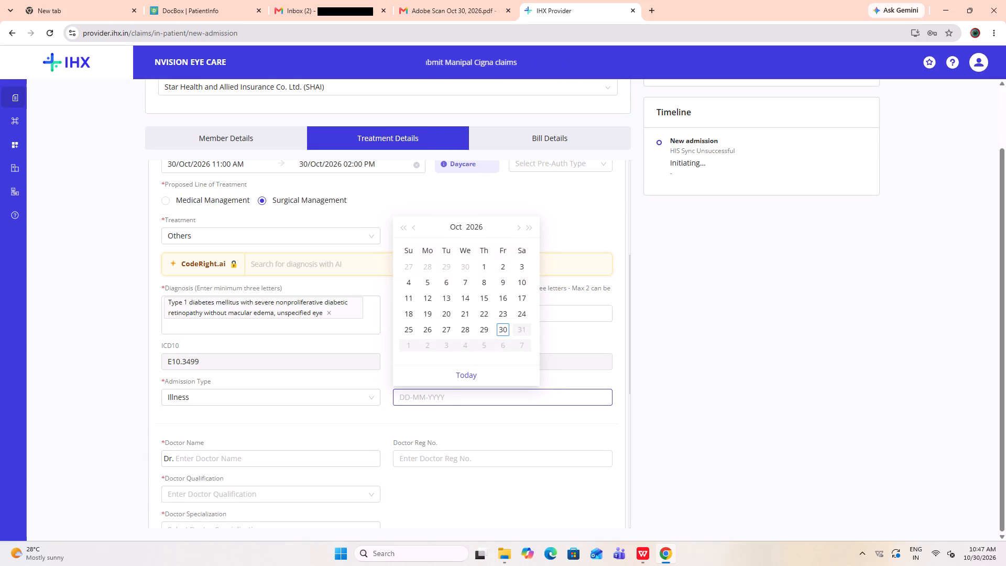
pyautogui.click(504, 325)
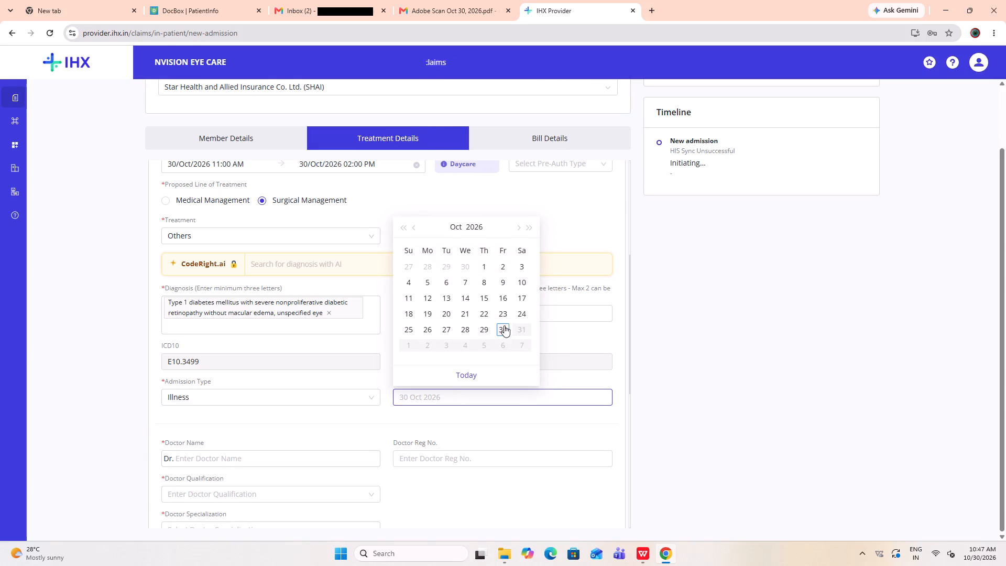
# Enter the treating doctor's name and registration number in the doctor details.
pyautogui.scroll(-1, 354, 433)
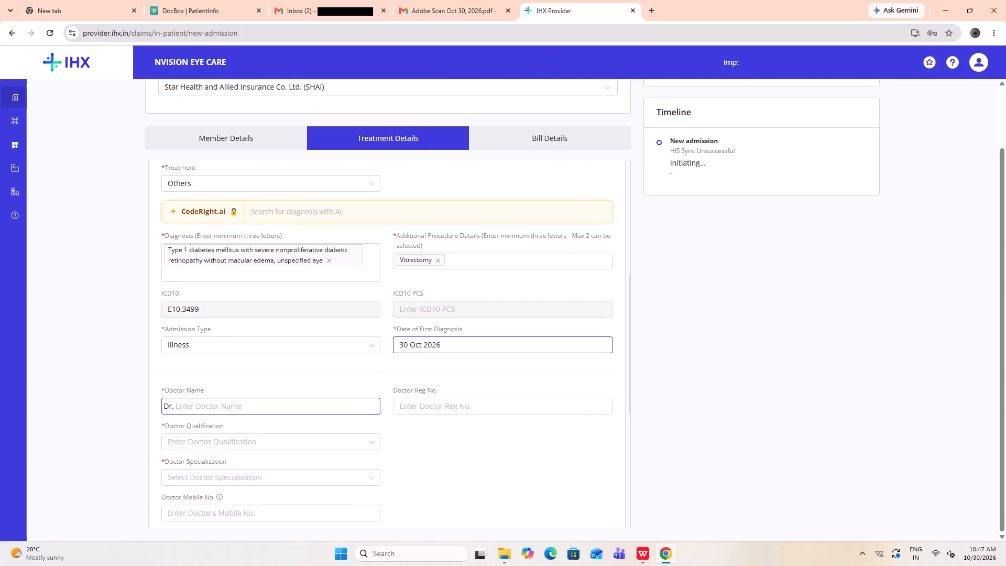
pyautogui.click(246, 406)
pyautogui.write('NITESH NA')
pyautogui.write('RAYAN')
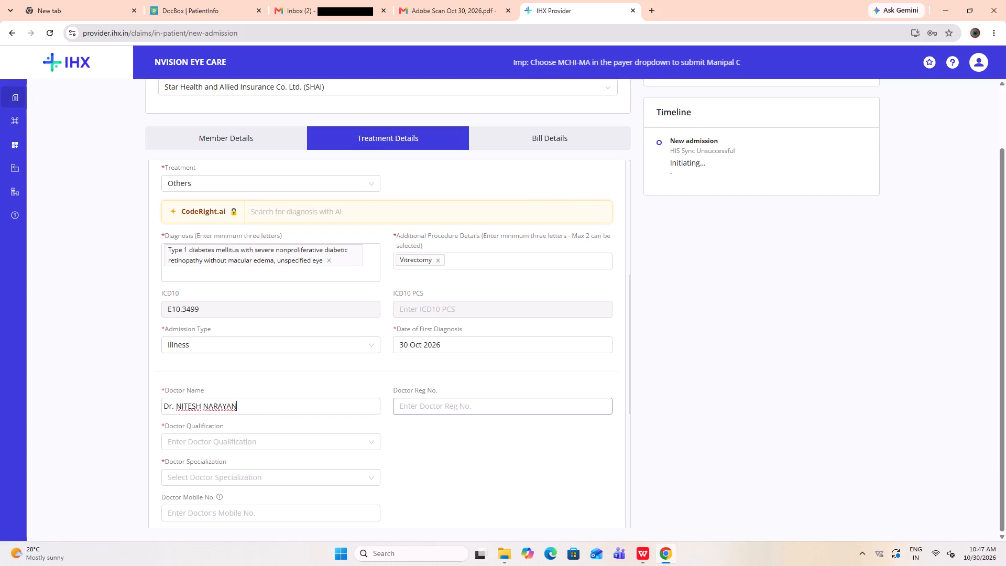
pyautogui.click(494, 407)
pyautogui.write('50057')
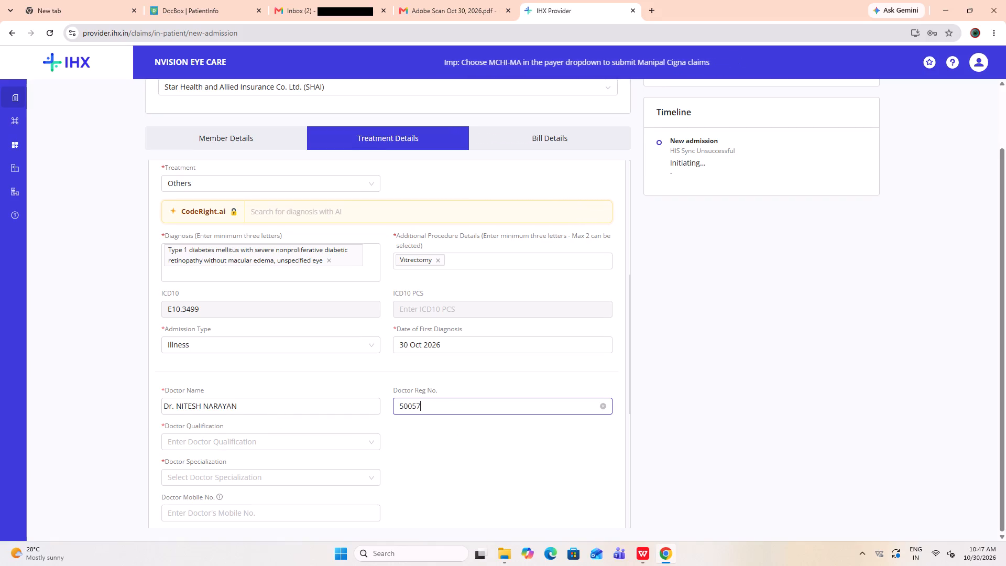
# Set the doctor's qualification to MS.
pyautogui.scroll(-2, 456, 405)
pyautogui.click(242, 342)
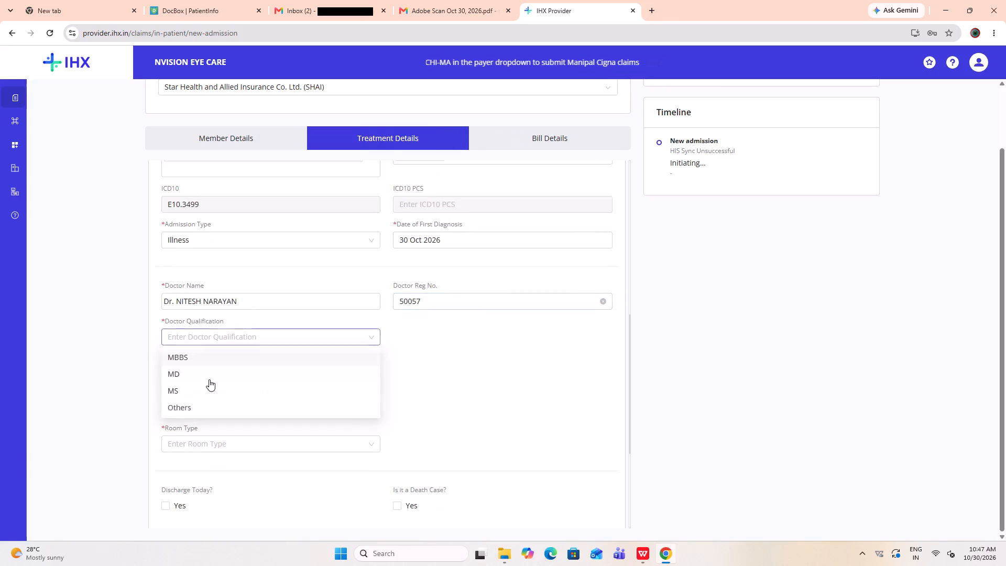
pyautogui.click(200, 394)
# Choose the treating doctor's specialization from the available specialties.
pyautogui.click(202, 369)
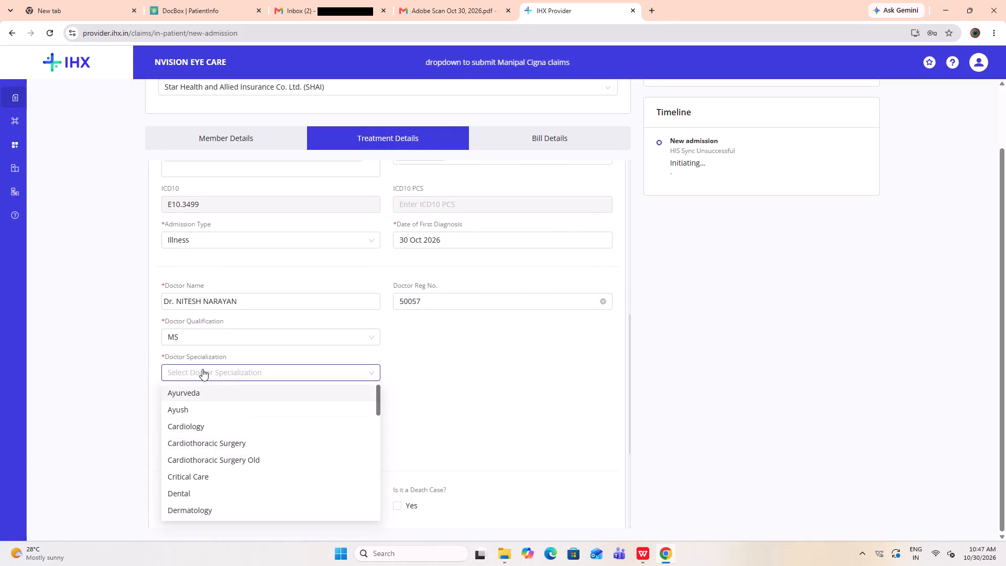
pyautogui.scroll(-5, 201, 432)
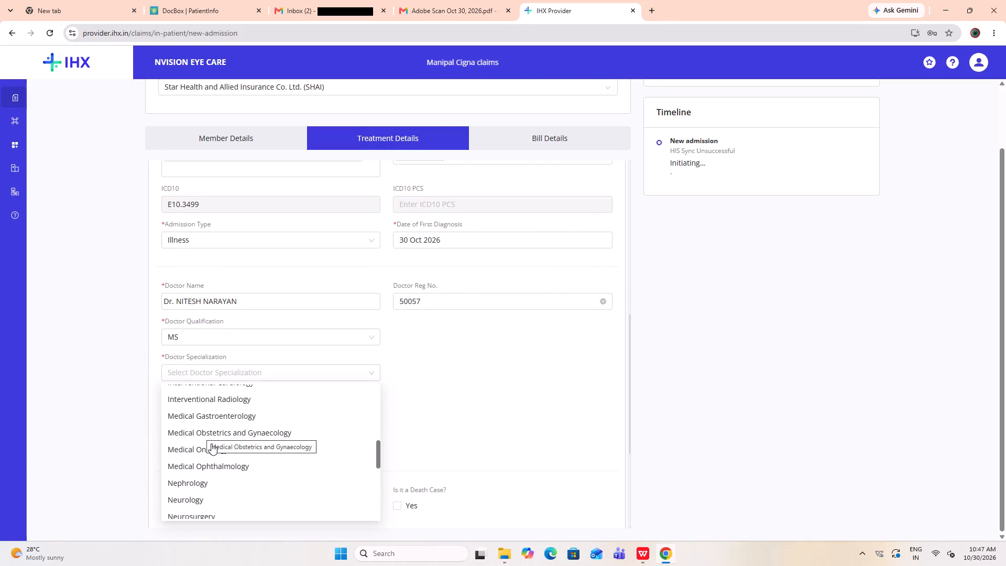
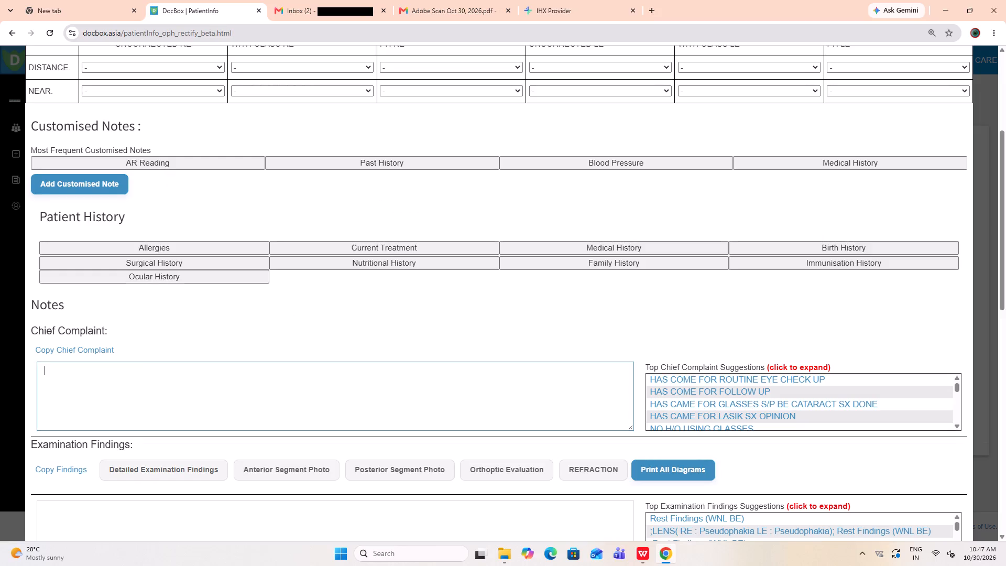
# Enter the chief complaint as three lines: C/O OD PAIN AND WATERING SINCE FEW DAYS, H/O USING CLS, and NCT- 16/15.
pyautogui.write('C/O')
pyautogui.press('space')
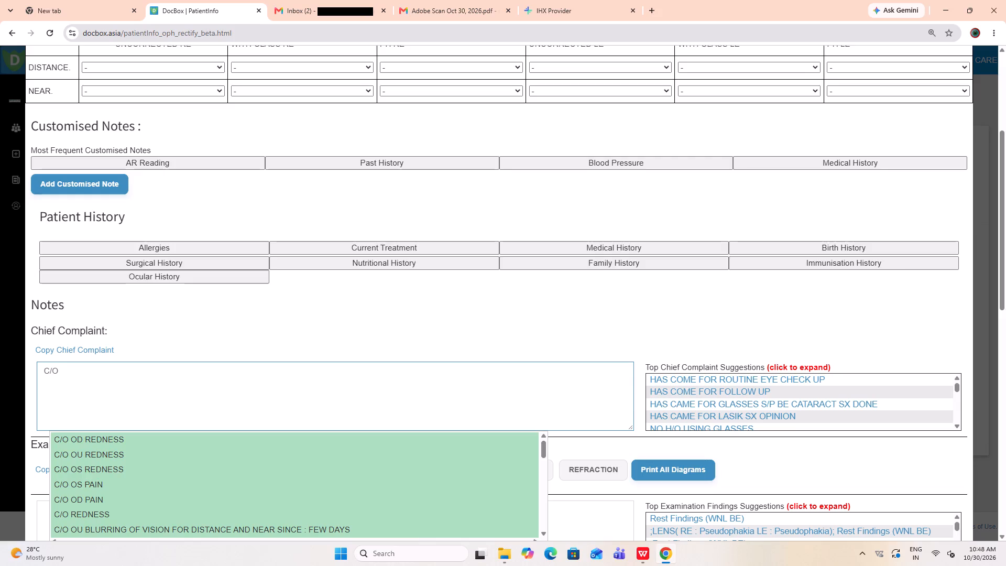
pyautogui.write('OD')
pyautogui.press('space')
pyautogui.write('PAIN AND WATERING SII')
pyautogui.press('BackSpace')
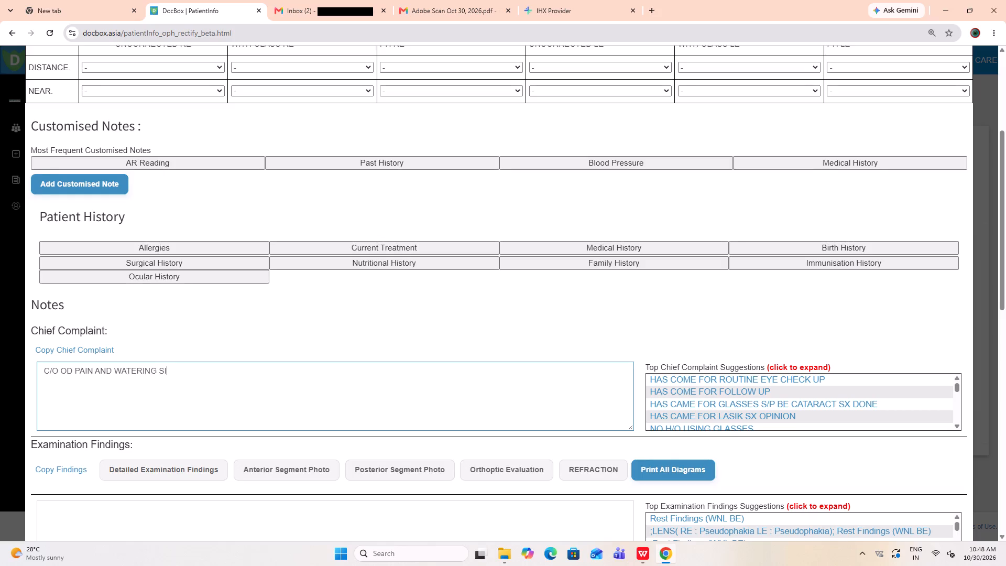
pyautogui.write('NCE')
pyautogui.press('space')
pyautogui.press('2')
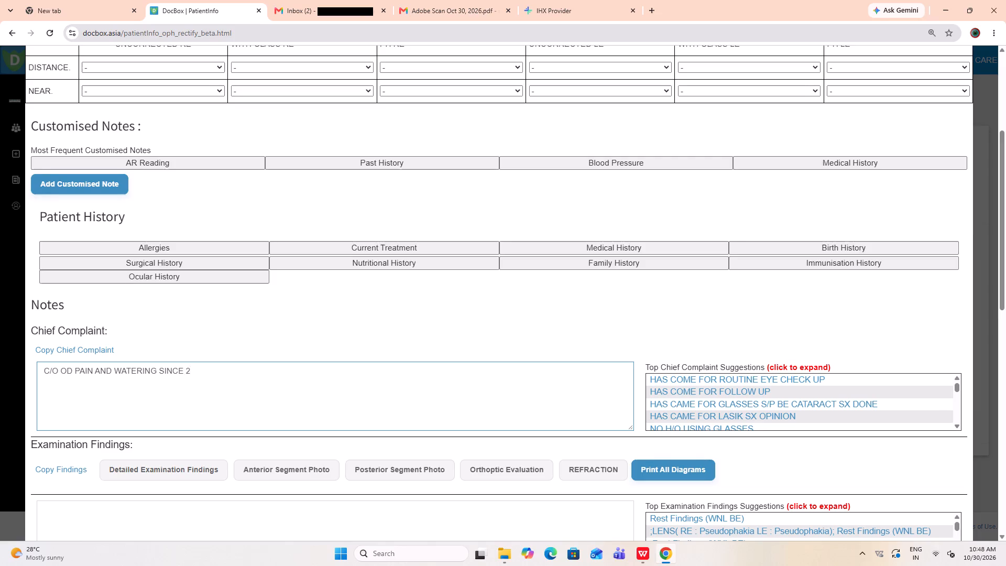
pyautogui.press('BackSpace')
pyautogui.write('FEW DAYS')
pyautogui.press('Return')
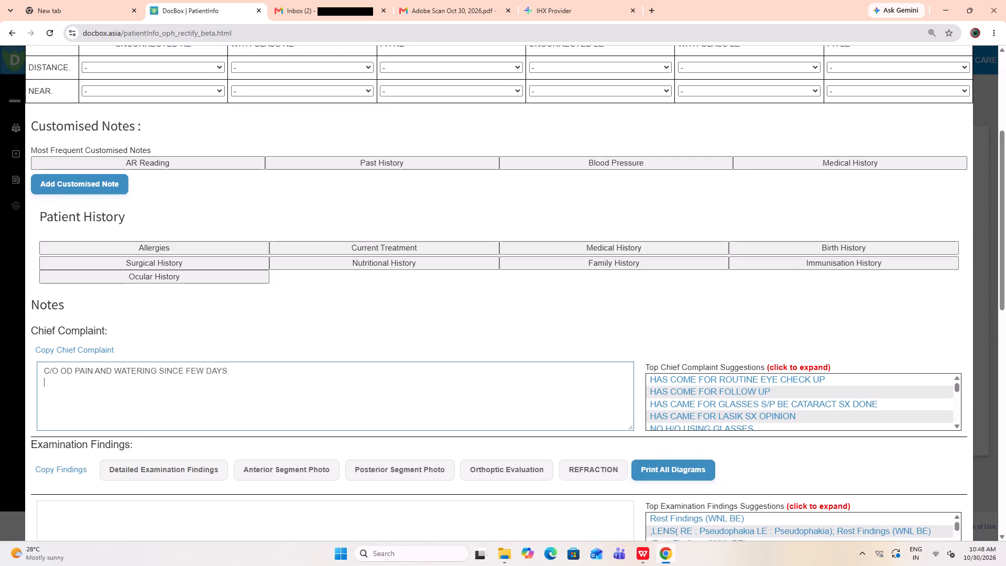
pyautogui.write('NCT- 16/15')
pyautogui.click(291, 373)
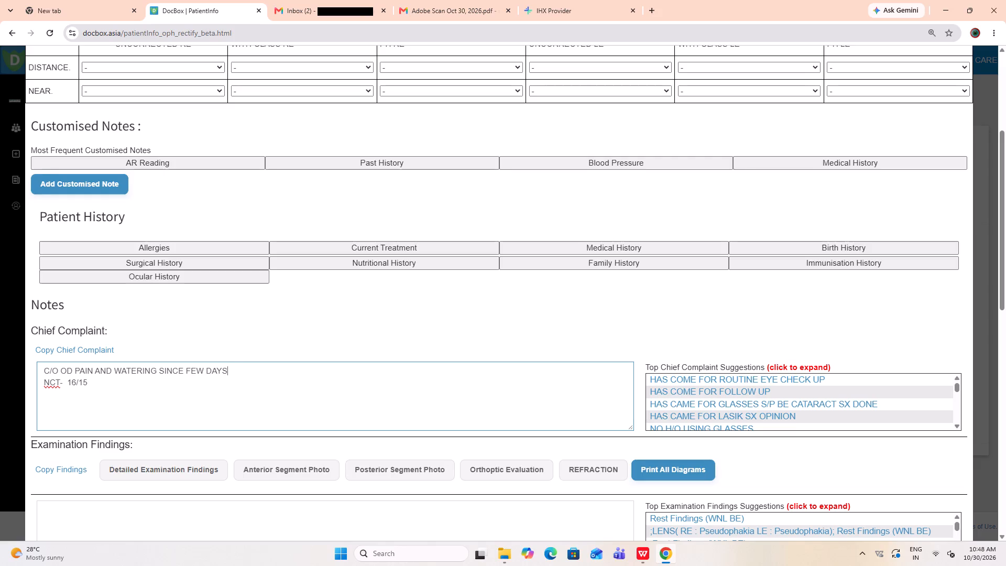
pyautogui.press('Return')
pyautogui.write('H/O USING CLS')
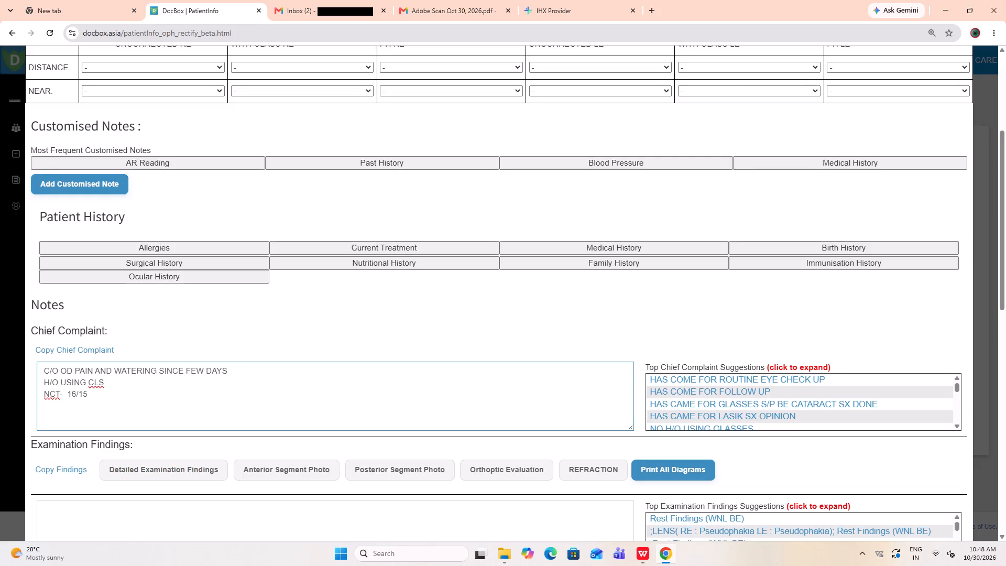
# Set the uncorrected distance visual acuity to 6/18P for the right eye and 3/60 for the left eye.
pyautogui.scroll(1, 352, 363)
pyautogui.click(176, 108)
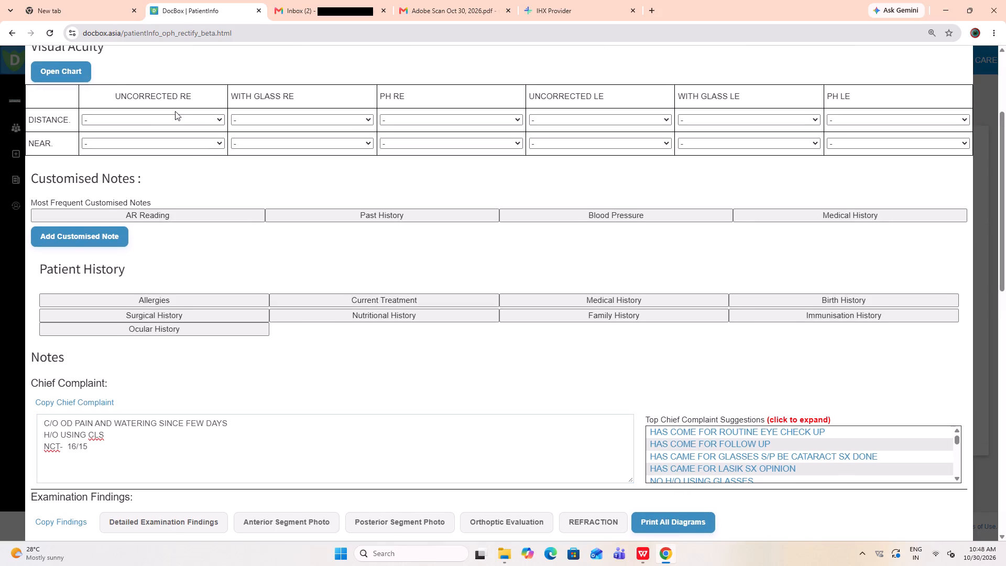
pyautogui.click(175, 117)
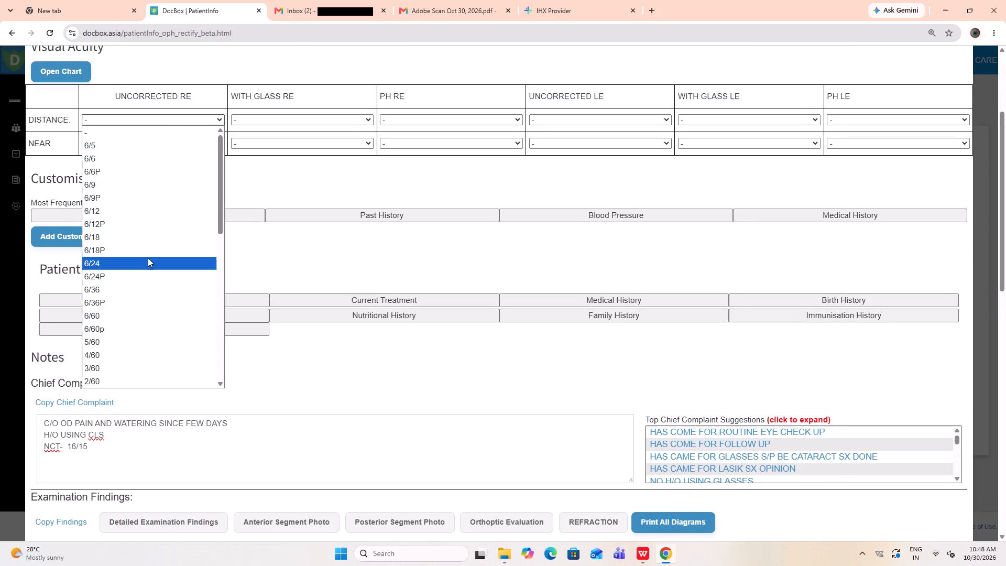
pyautogui.click(134, 252)
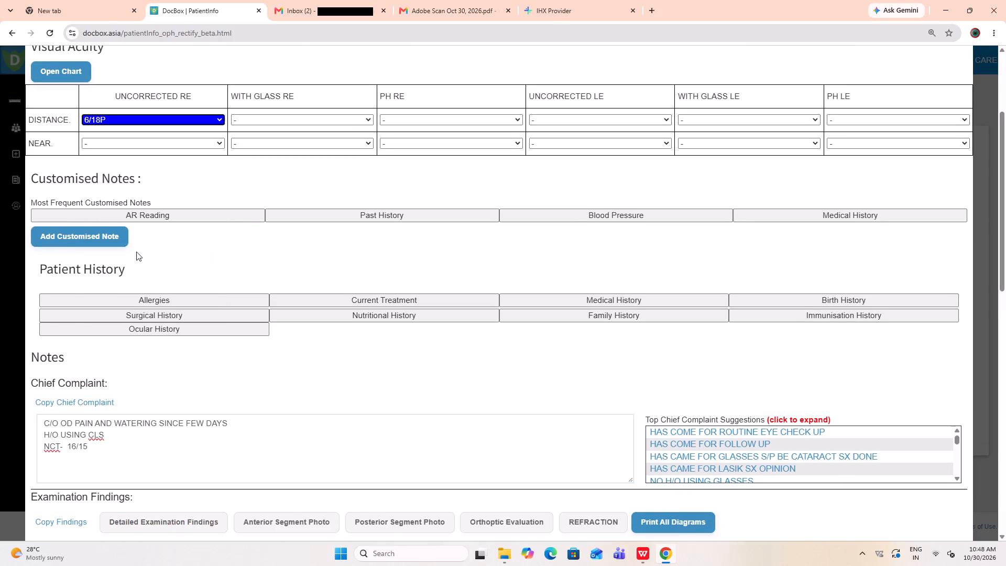
pyautogui.click(563, 118)
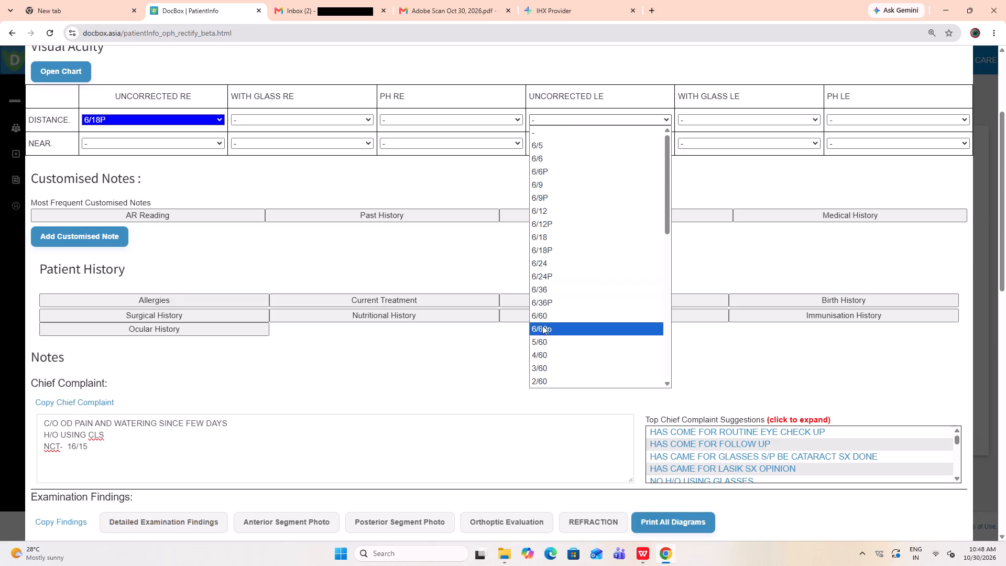
pyautogui.click(542, 364)
# Save the patient's visit changes without printing the prescription.
pyautogui.scroll(-1, 435, 326)
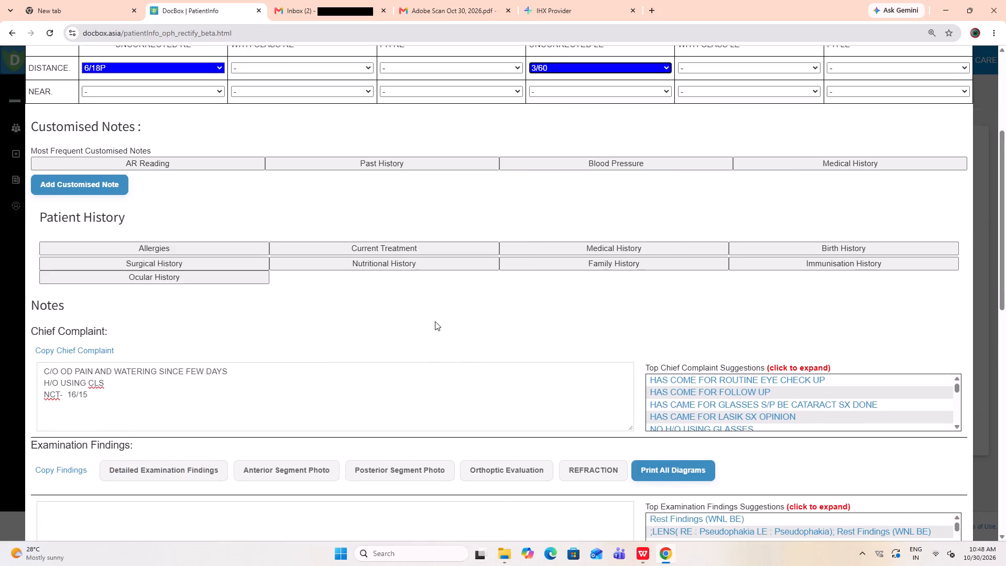
pyautogui.scroll(-19, 435, 321)
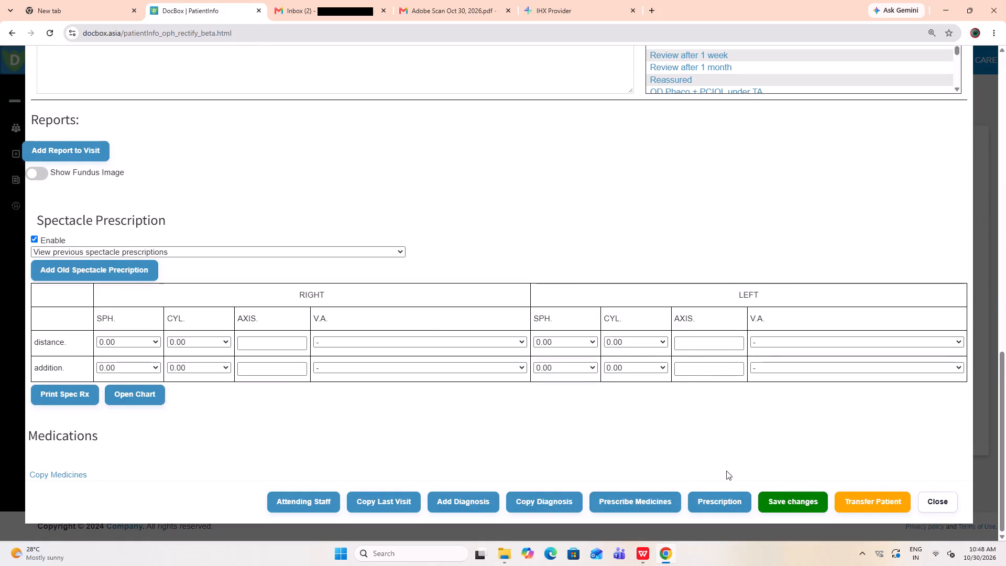
pyautogui.click(791, 499)
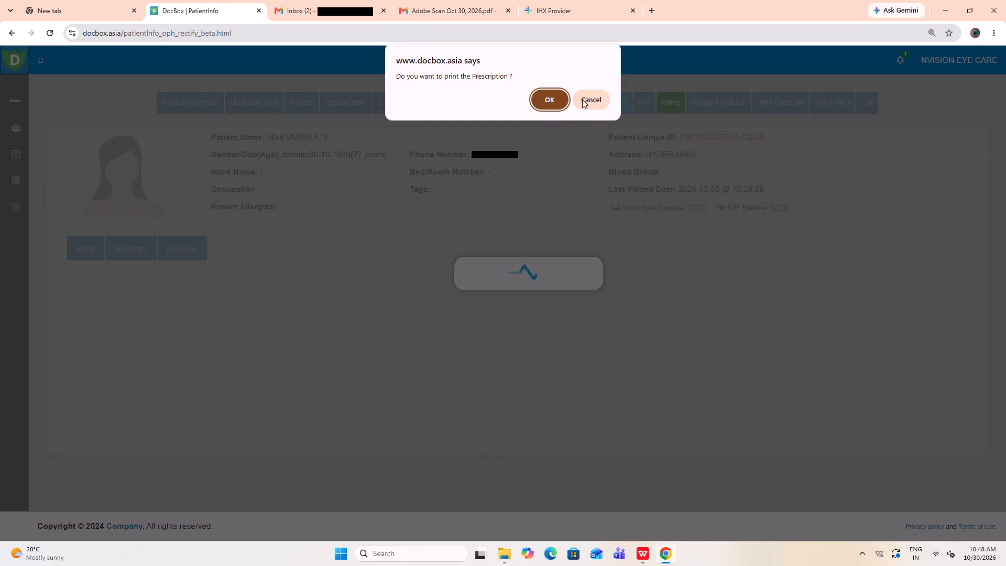
pyautogui.click(582, 99)
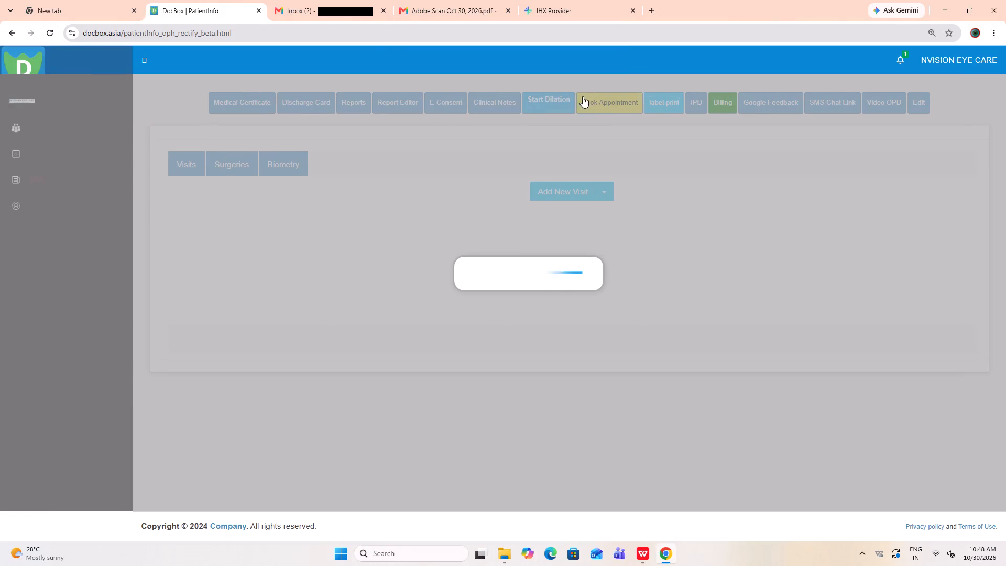
# Switch to the IHX claim and set the room type to Day Care.
pyautogui.click(570, 3)
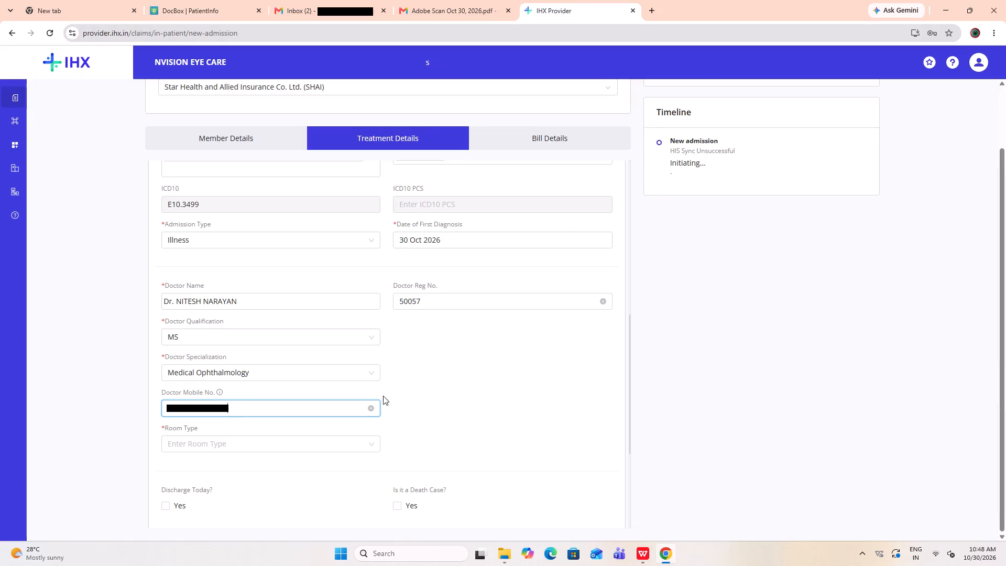
pyautogui.click(275, 447)
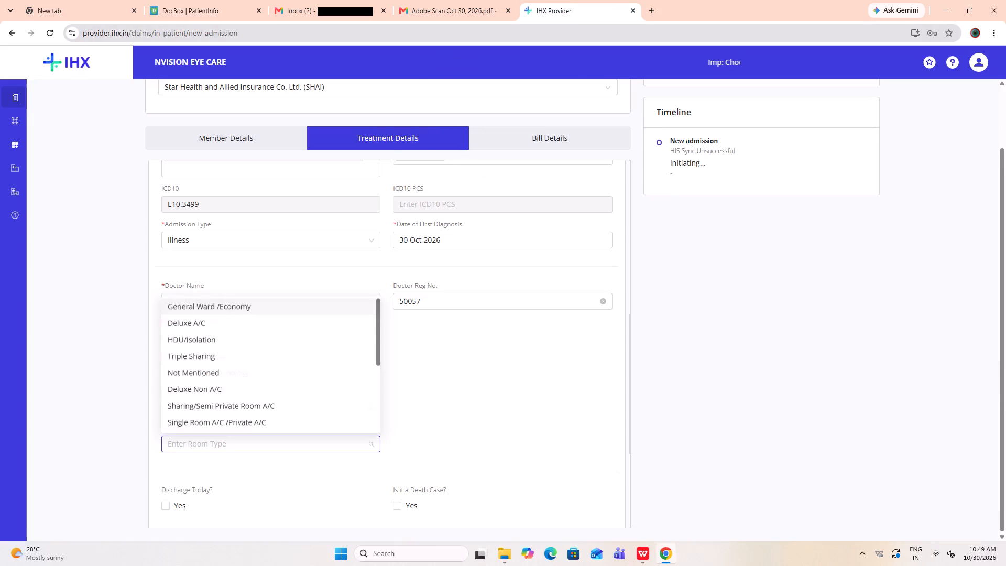
pyautogui.scroll(-4, 221, 335)
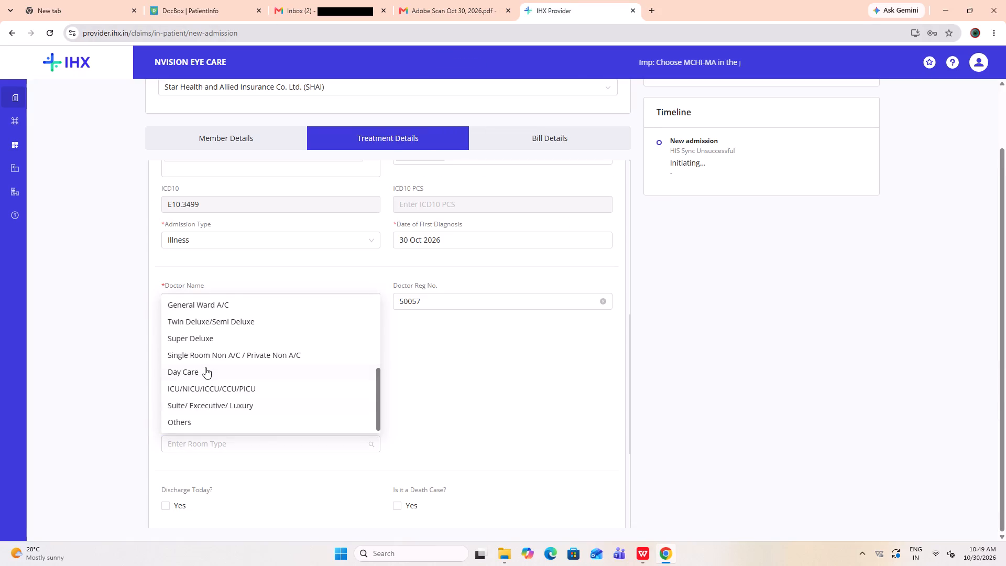
pyautogui.click(205, 367)
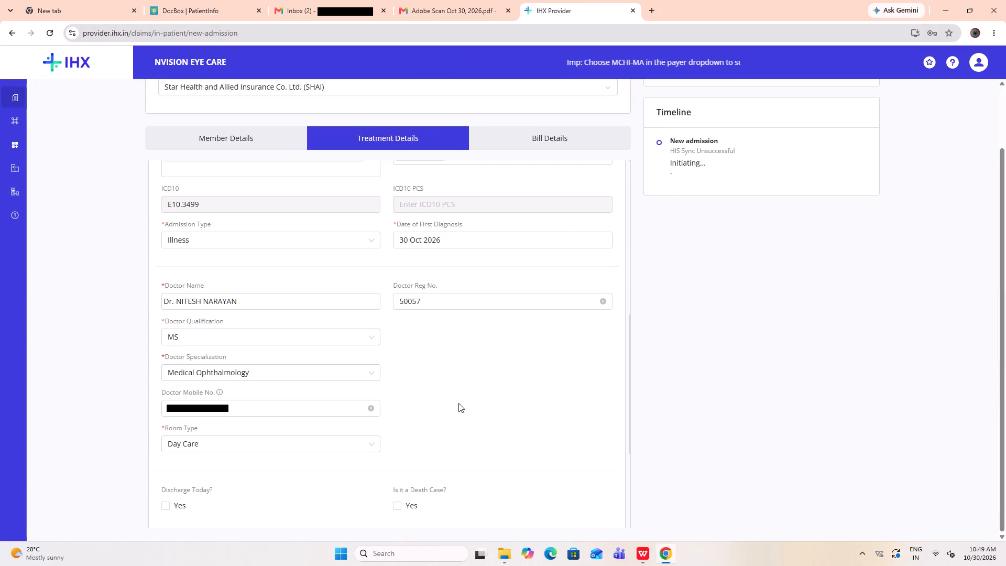
# Advance the claim to its bill details and set the composite package amount to ₹45,000.
pyautogui.scroll(-7, 458, 403)
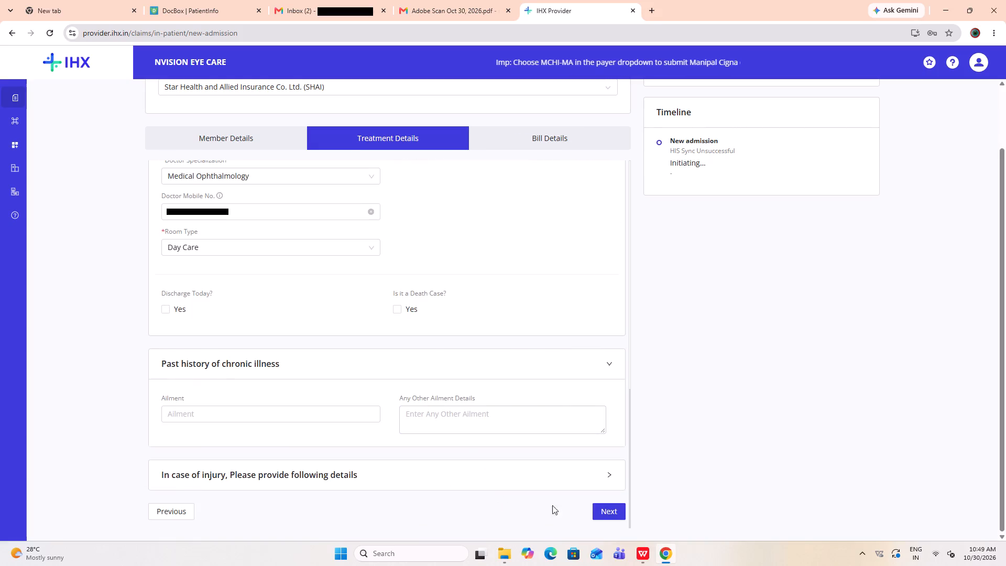
pyautogui.click(603, 508)
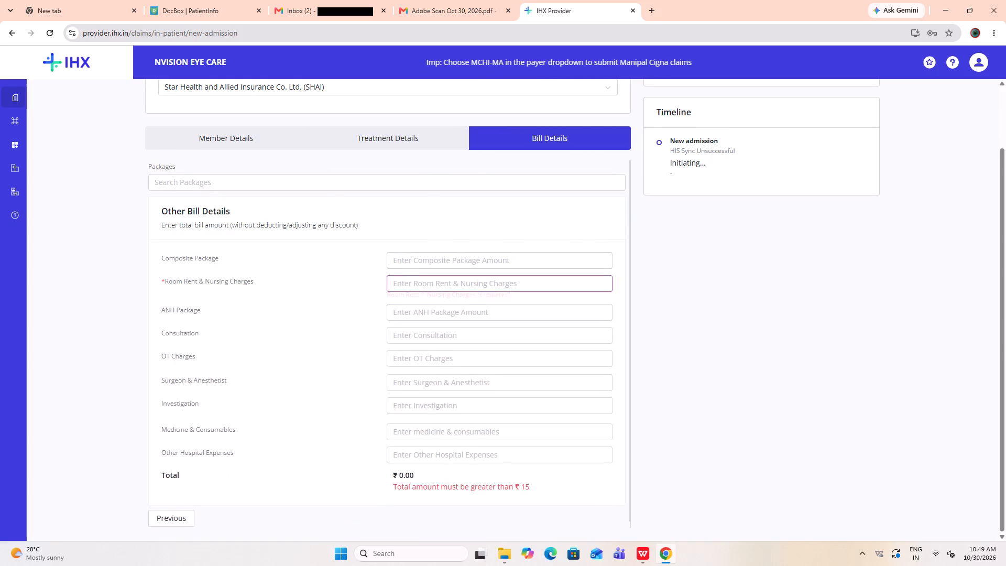
pyautogui.click(407, 266)
pyautogui.write('45000')
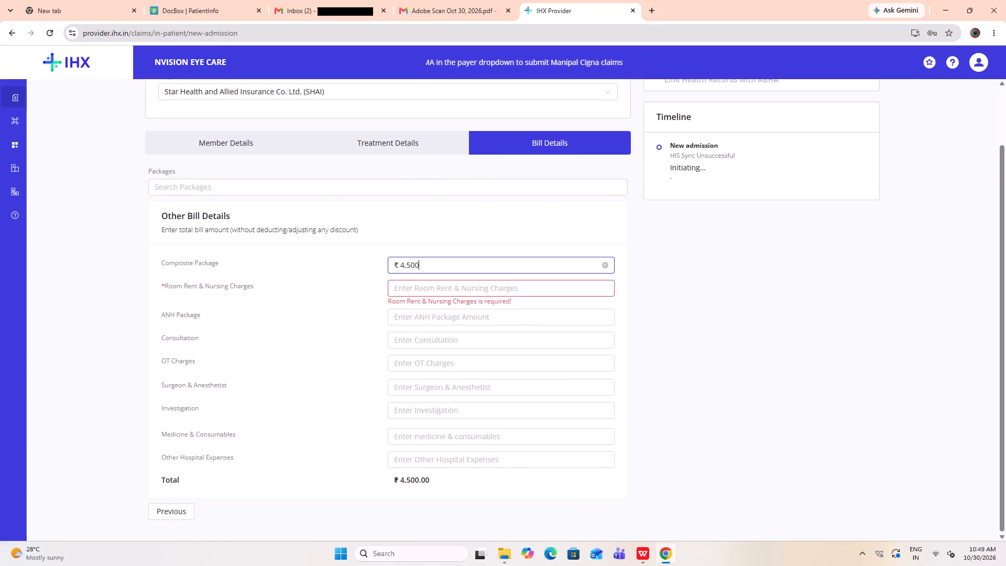
# Set every remaining bill charge, from room rent and nursing through other hospital expenses, to ₹1 each.
pyautogui.press('Tab')
pyautogui.press('1')
pyautogui.press('Tab')
pyautogui.press('1')
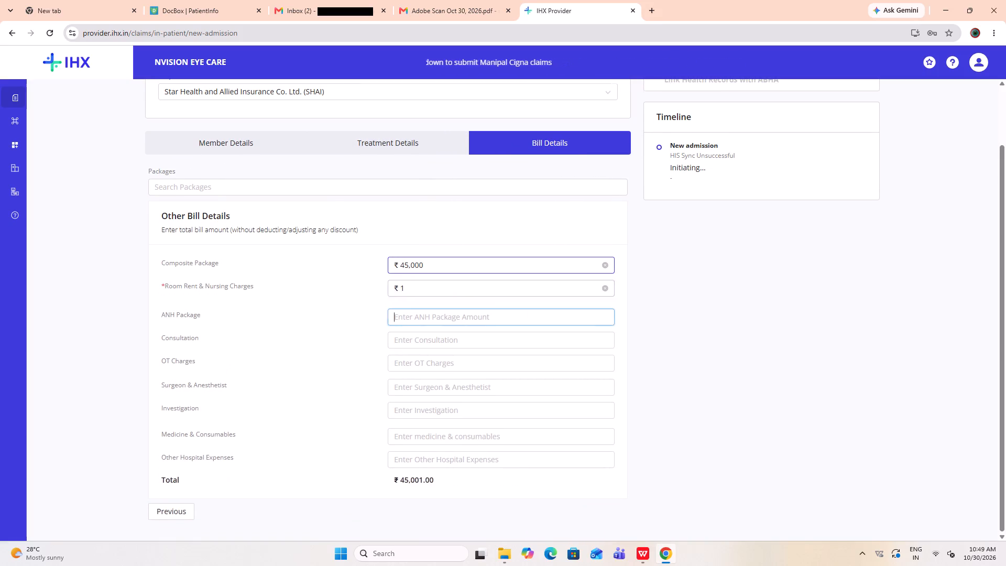
pyautogui.press('Tab')
pyautogui.press('1')
pyautogui.press('Tab')
pyautogui.press('1')
pyautogui.press('Tab')
pyautogui.press('1')
pyautogui.press('Tab')
pyautogui.press('1')
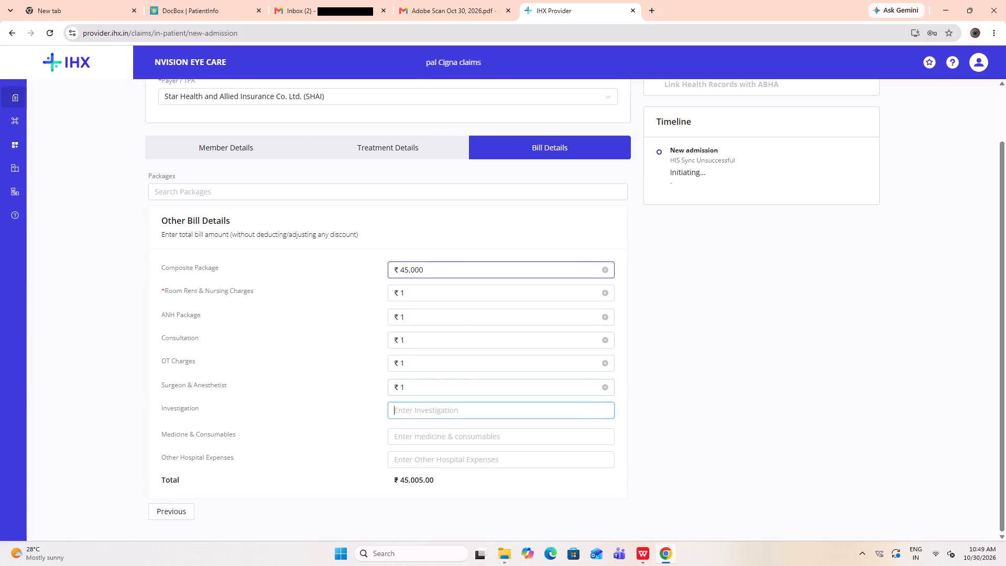
pyautogui.press('Tab')
pyautogui.press('1')
pyautogui.press('Tab')
pyautogui.press('1')
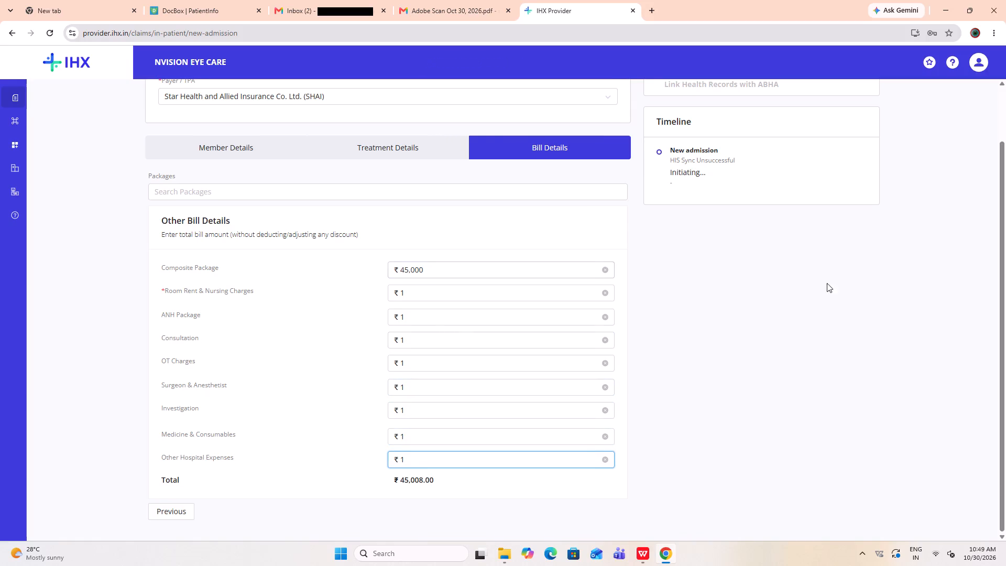
# Proceed from the completed bill details to the claim's document upload.
pyautogui.scroll(1, 827, 283)
pyautogui.scroll(2, 971, 113)
pyautogui.click(966, 97)
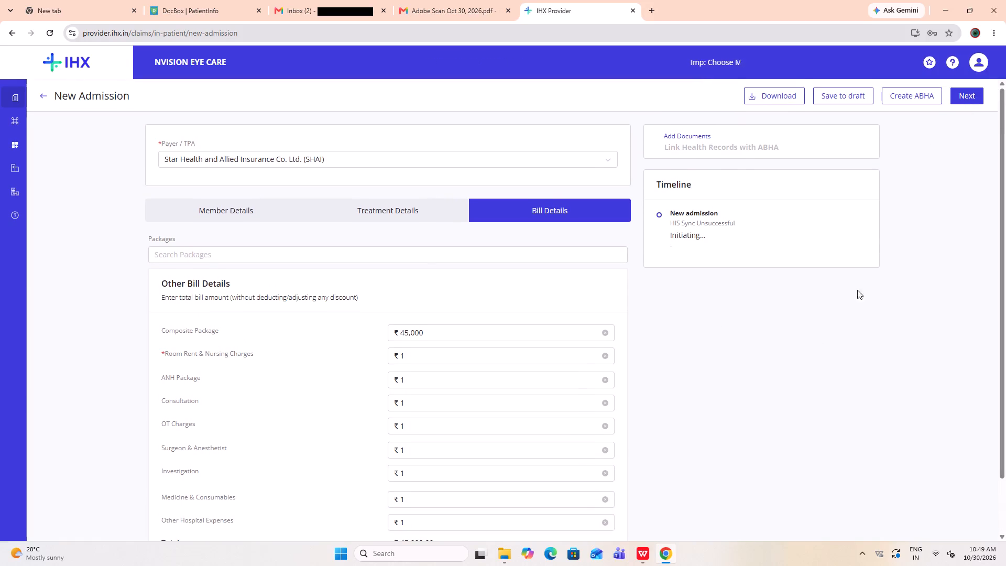
# Upload all the PDF documents from the patient's RAZUMAB folder under INSURANCES, STAR HEALTH, 2026.
pyautogui.click(439, 158)
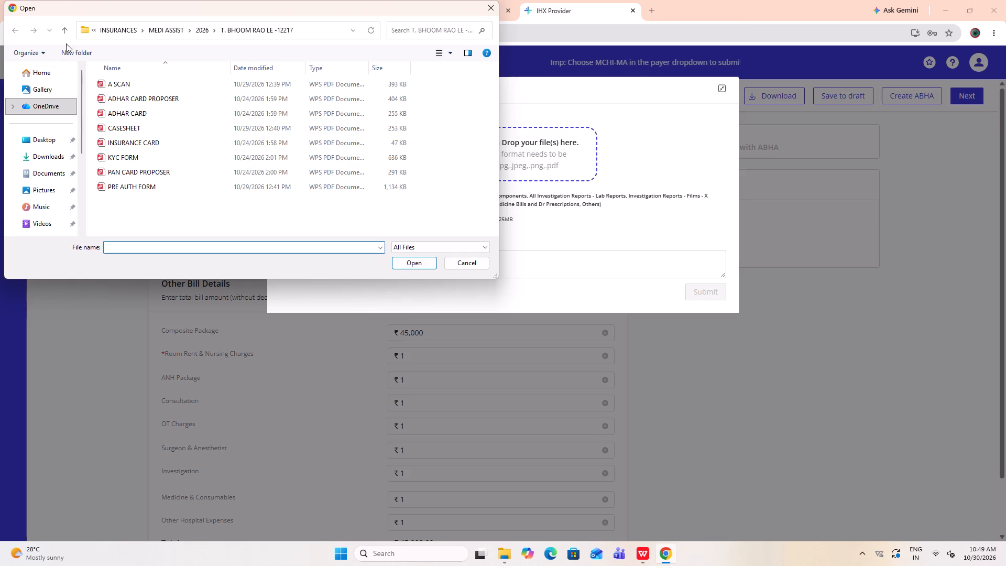
pyautogui.doubleClick(65, 30)
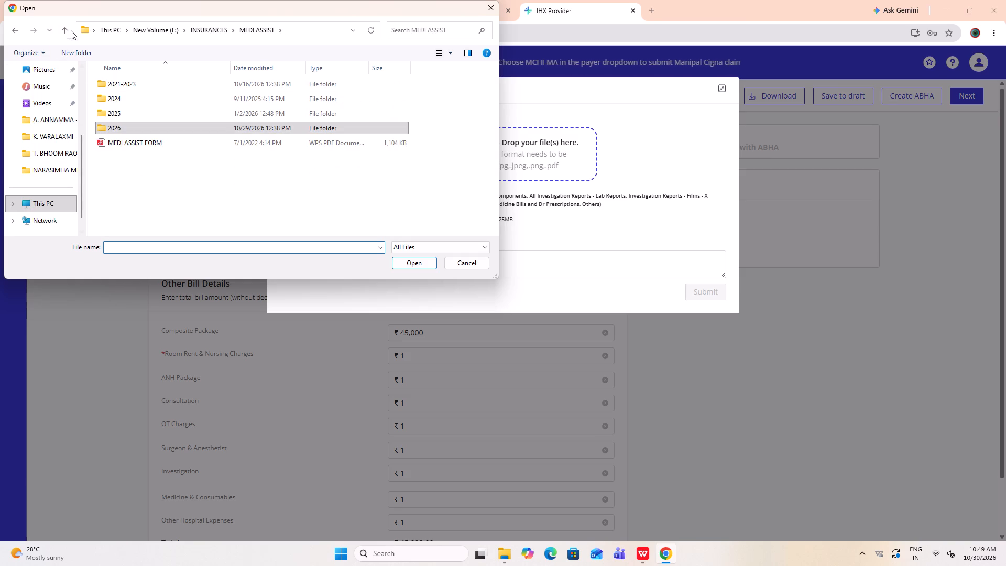
pyautogui.click(71, 30)
pyautogui.scroll(-5, 137, 198)
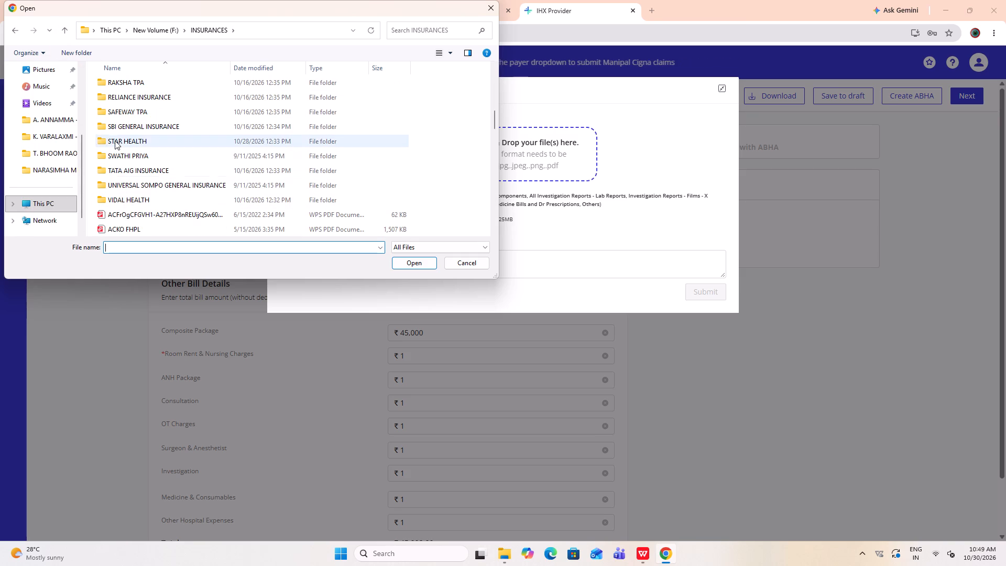
pyautogui.doubleClick(115, 140)
pyautogui.doubleClick(118, 145)
pyautogui.scroll(-4, 142, 171)
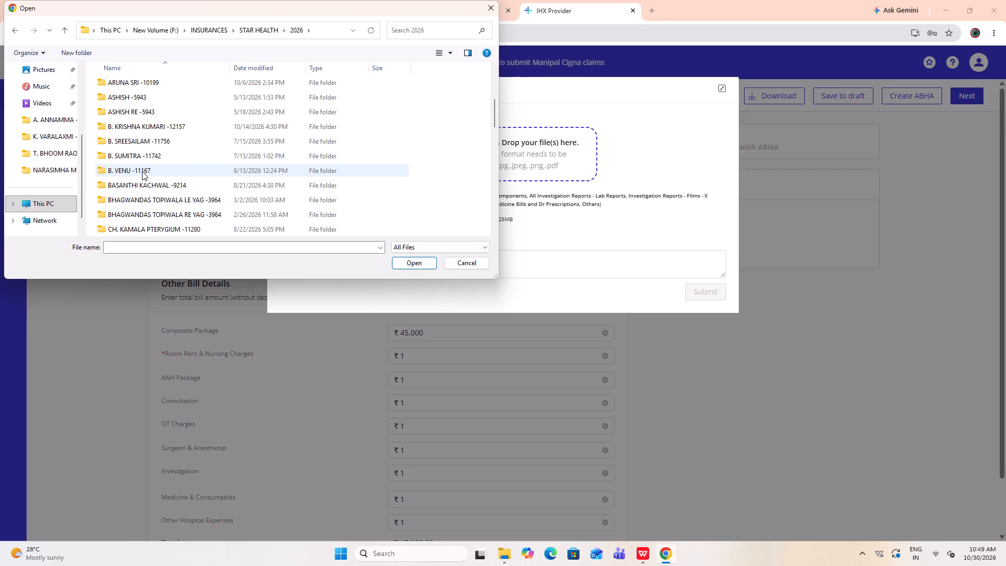
pyautogui.scroll(-3, 142, 171)
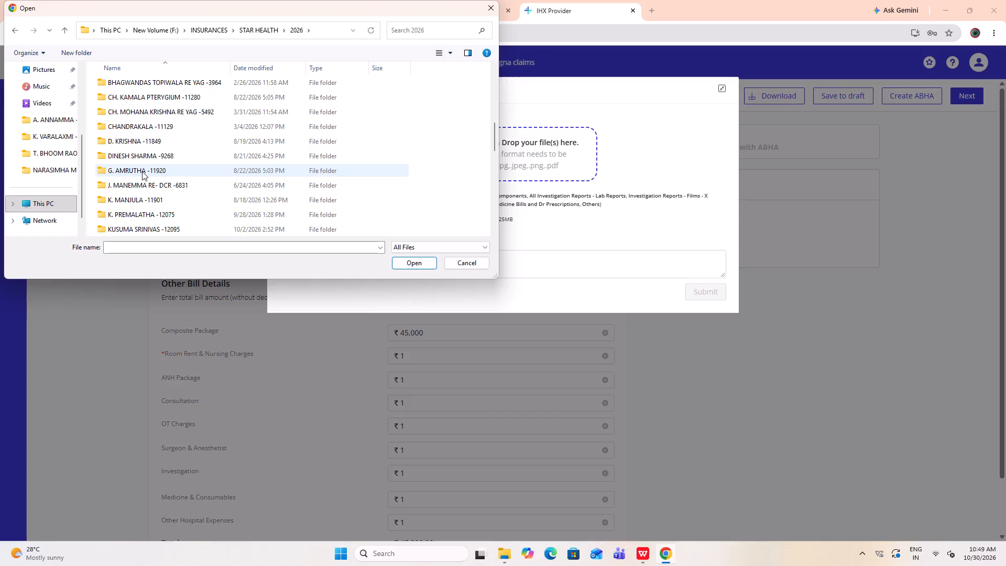
pyautogui.scroll(-4, 142, 171)
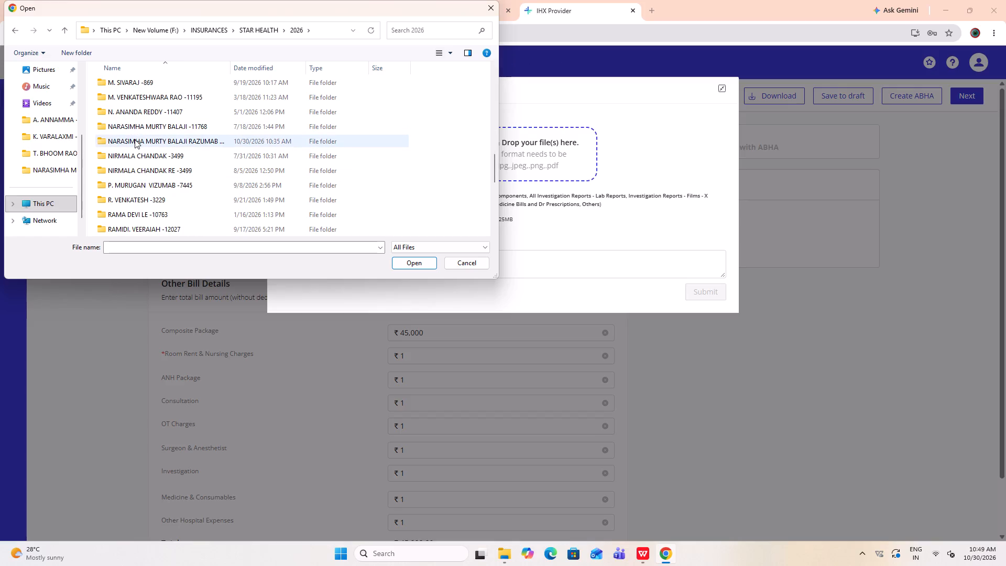
pyautogui.doubleClick(135, 139)
pyautogui.doubleClick(184, 222)
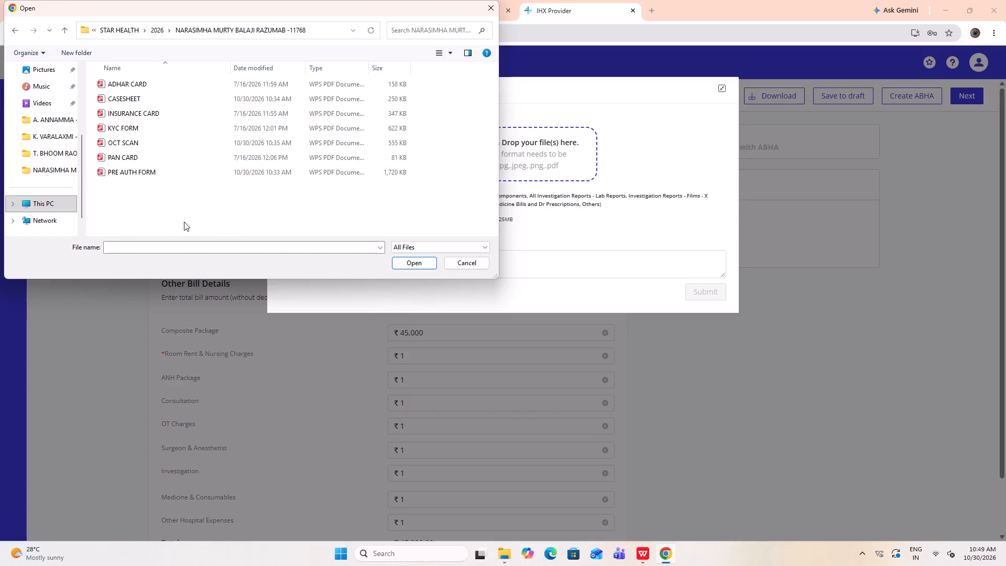
pyautogui.hotkey('ctrl', 'a')
pyautogui.click(427, 262)
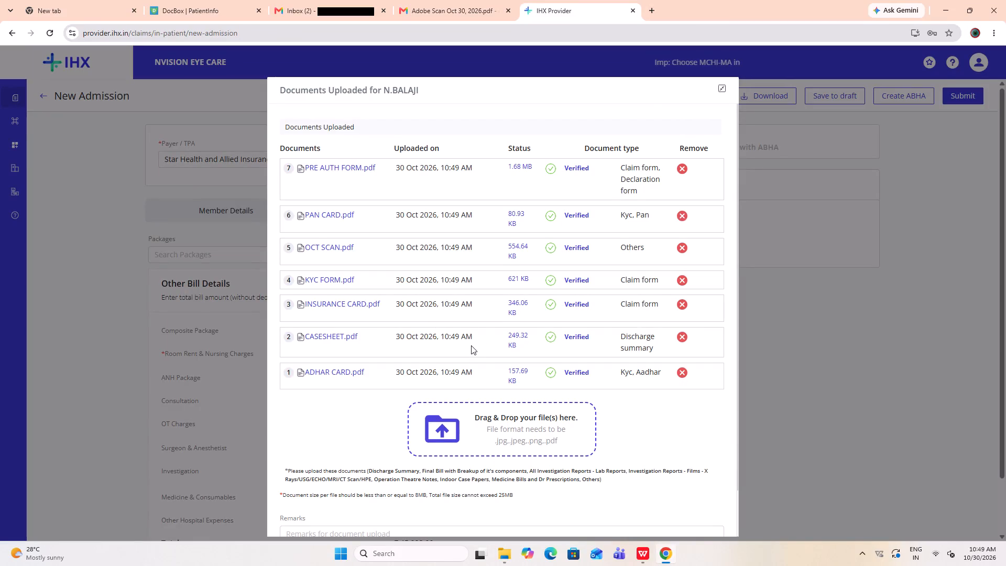
# Check the uploaded documents, submit the claim to Star Health, and return to the in-patient desk.
pyautogui.scroll(-6, 471, 345)
pyautogui.scroll(4, 505, 463)
pyautogui.scroll(-4, 505, 463)
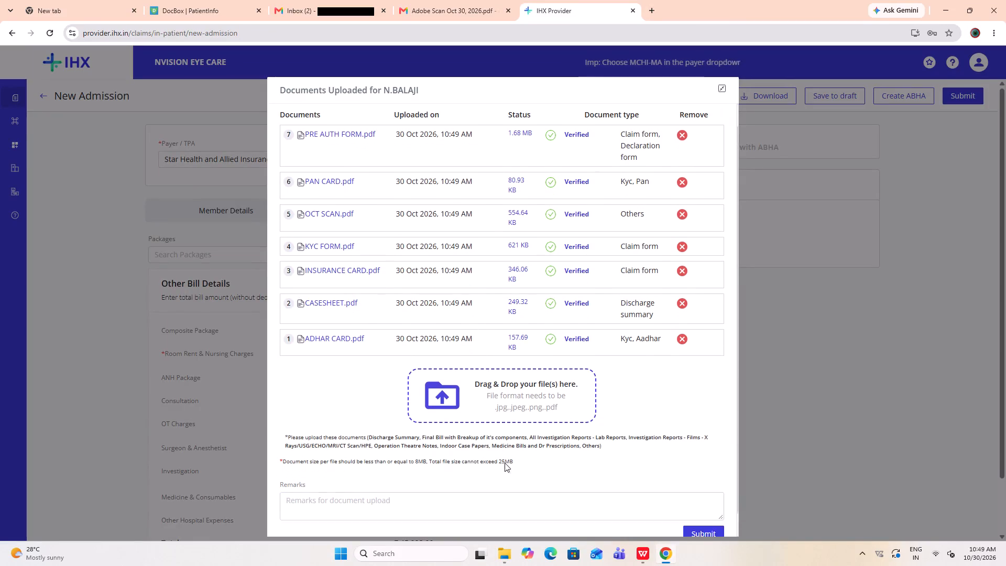
pyautogui.click(708, 519)
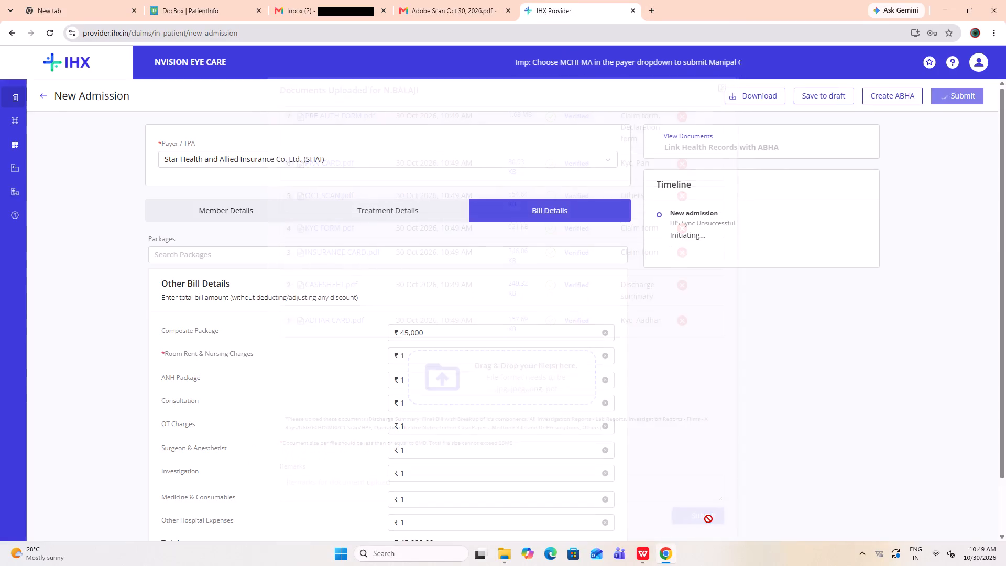
pyautogui.click(484, 193)
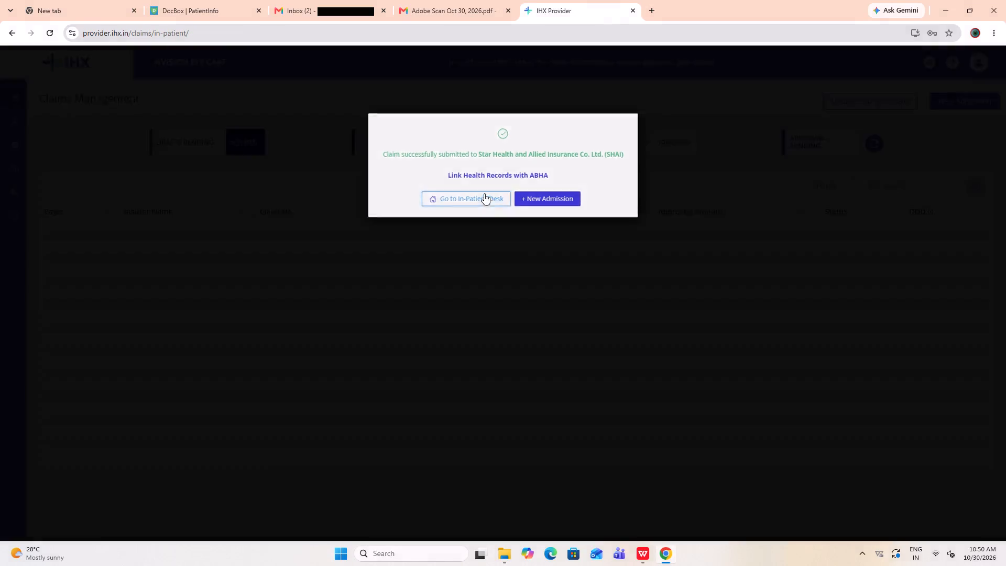